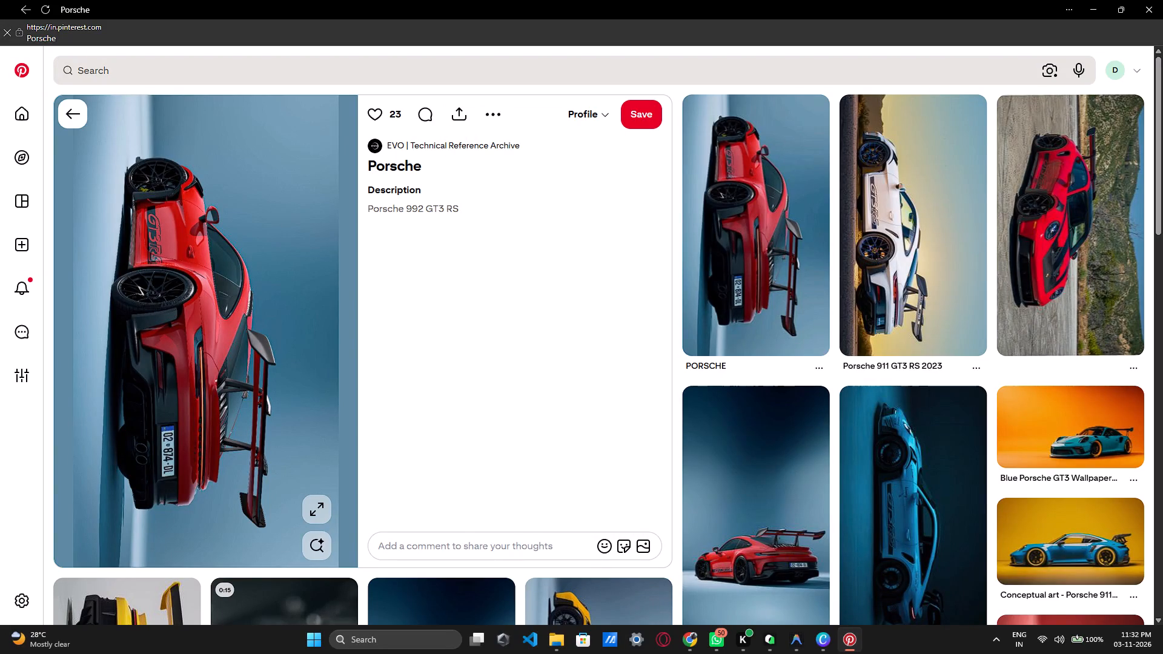
Download the image of the red Porsche 992 GT3 RS from the open pin.
left_click(488, 105)
left_click(486, 154)
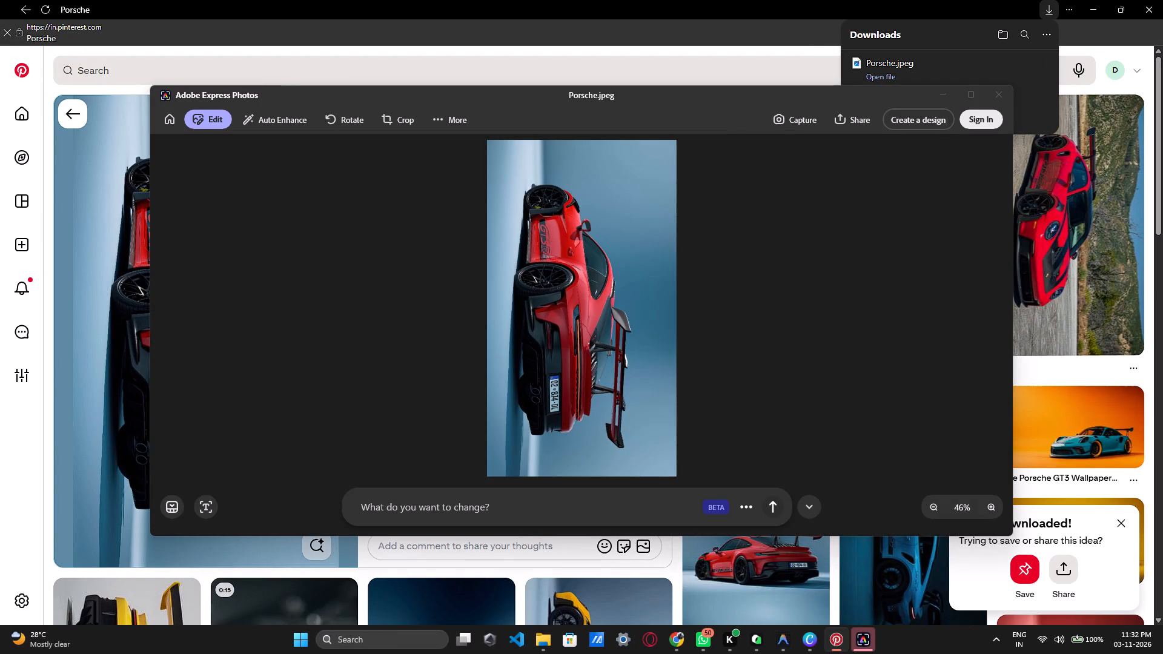
In Adobe Express Photos, rotate Porsche.jpeg a quarter turn counter-clockwise to landscape, then close it and save the changes.
left_click(339, 124)
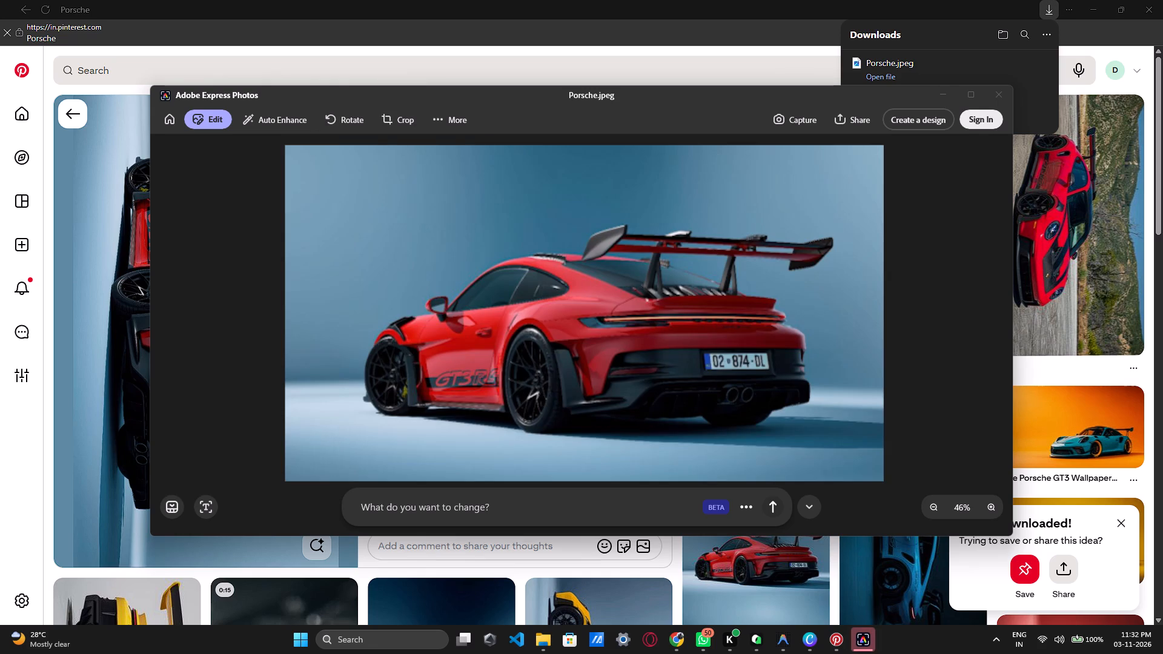
left_click(1004, 98)
left_click(660, 363)
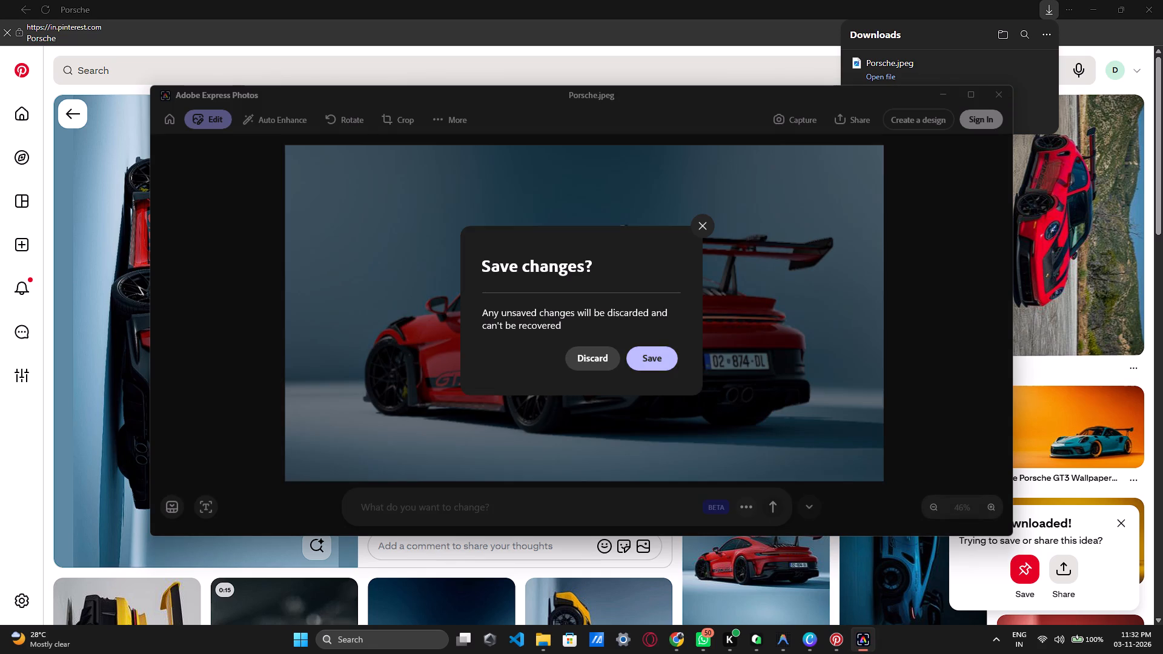
Return to Pinterest and look through the related Porsche pins around the red 992 GT3 RS pin.
scroll(869, 352, "down", 1)
scroll(869, 352, "up", 1)
scroll(869, 352, "down", 4)
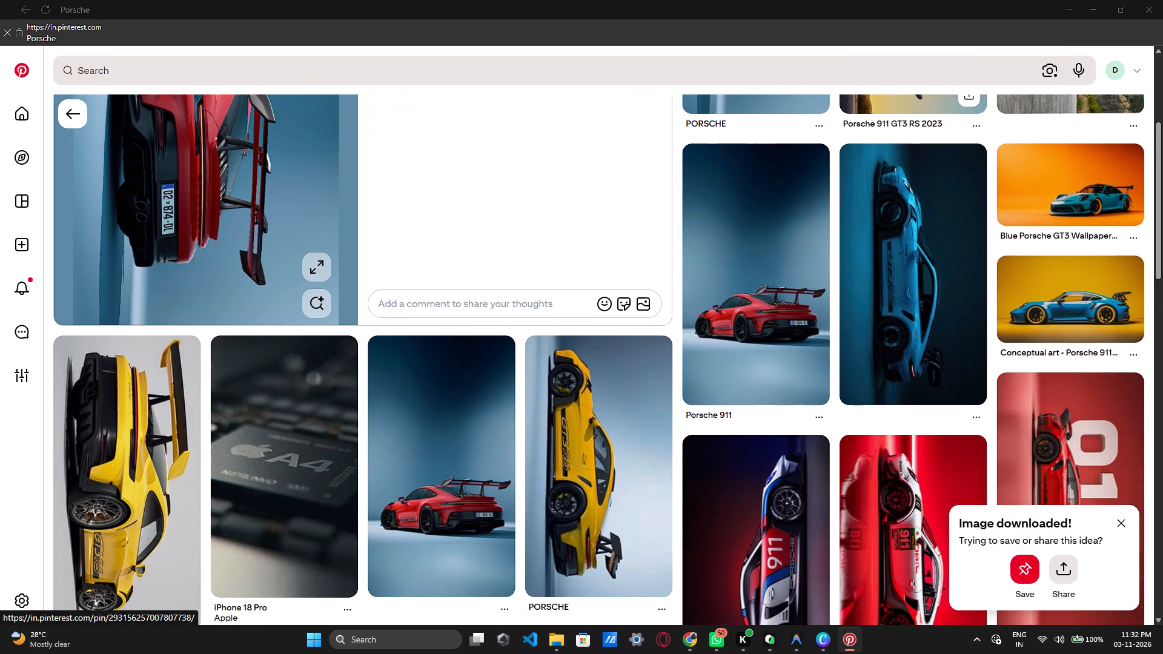
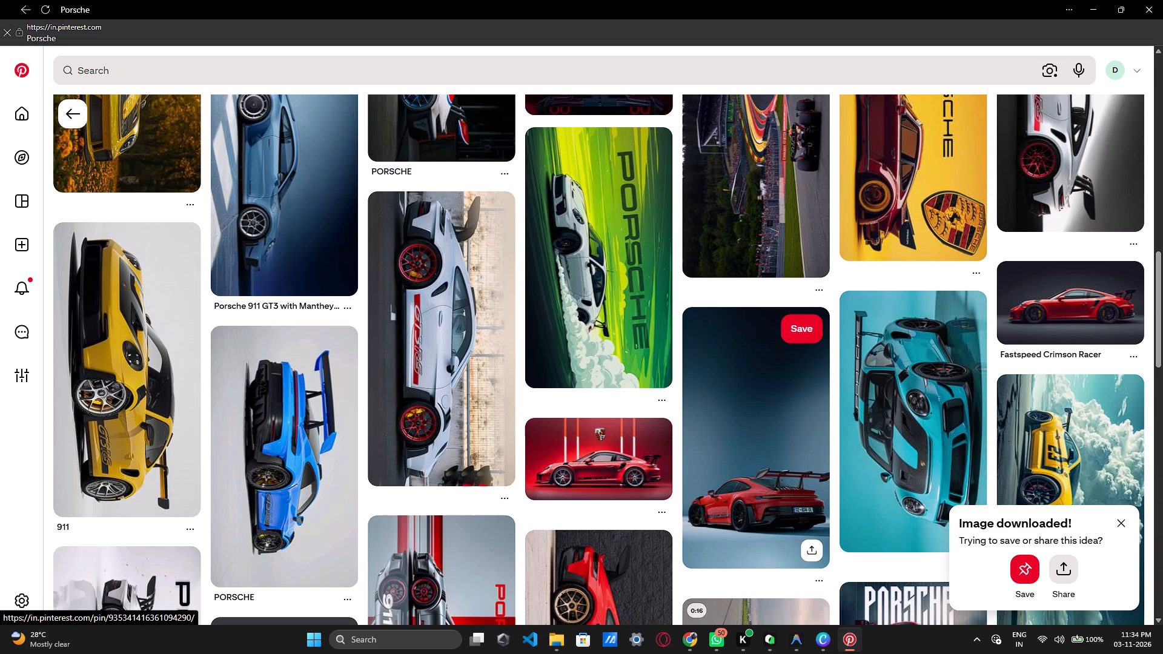
scroll(769, 451, "down", 5)
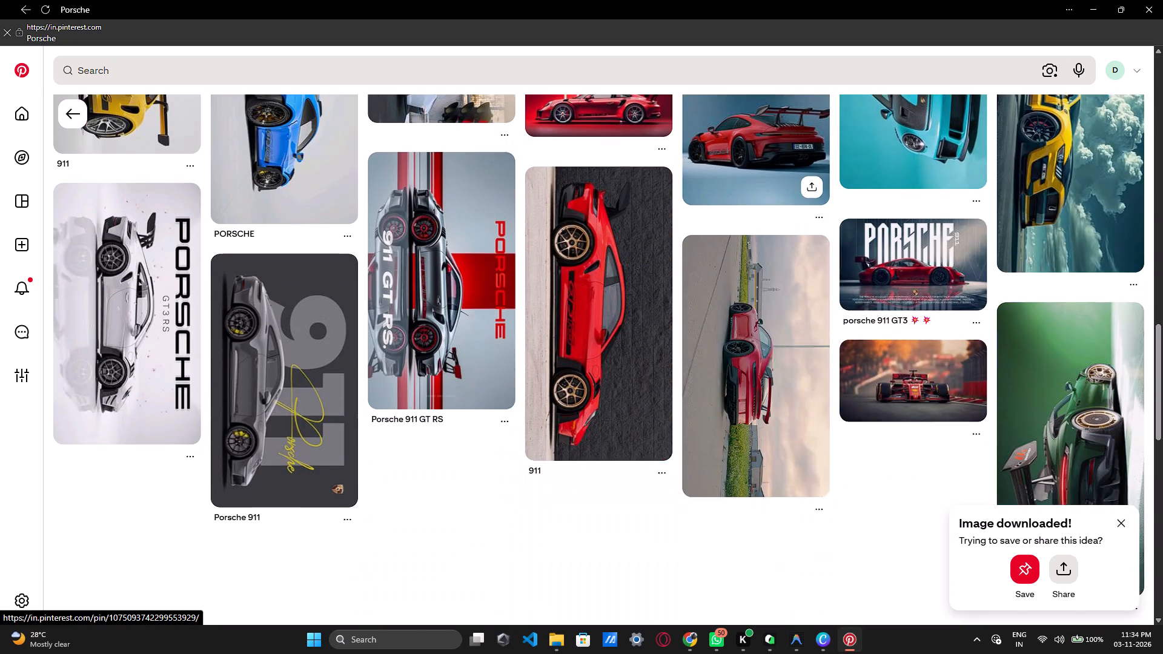
scroll(748, 461, "down", 4)
scroll(669, 362, "down", 3)
scroll(668, 363, "up", 1)
scroll(668, 363, "down", 1)
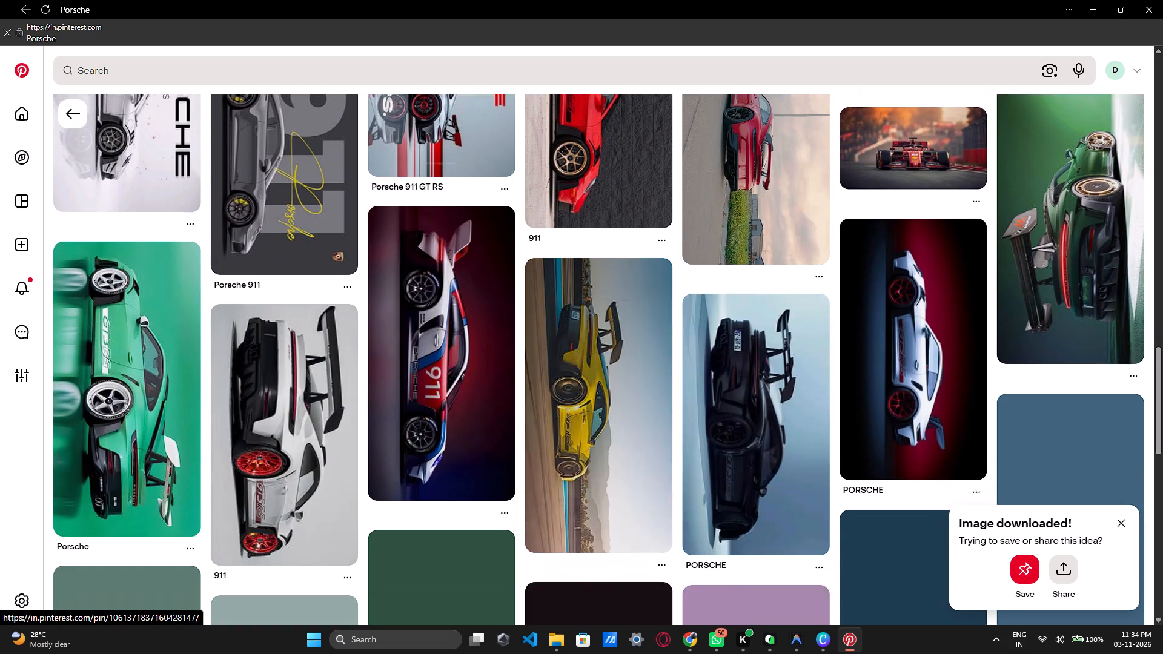
scroll(668, 363, "up", 20)
scroll(668, 363, "up", 12)
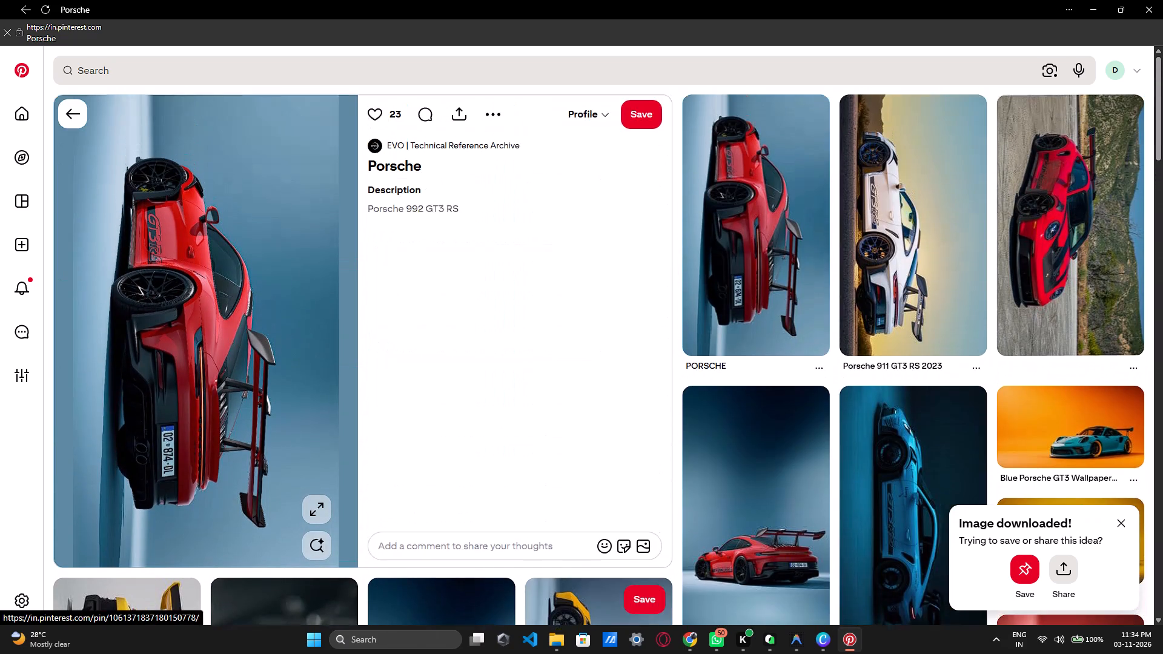
scroll(664, 349, "up", 5)
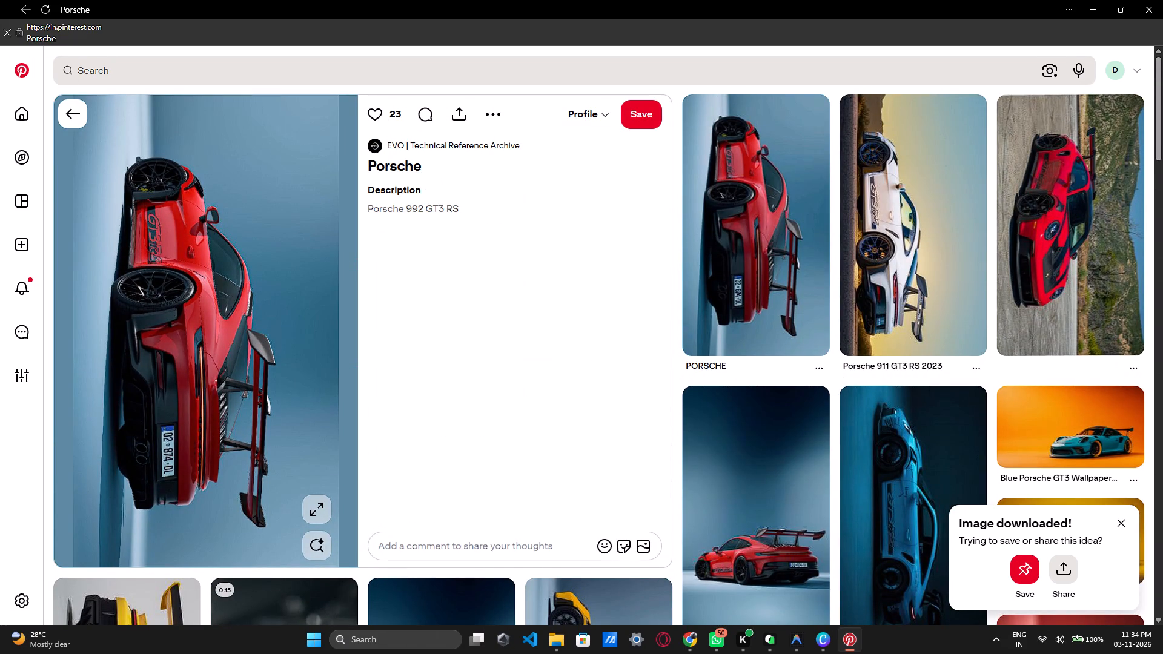
Go back to the Pinterest home feed and look through its pins for suitable Porsche wallpapers.
left_click(63, 109)
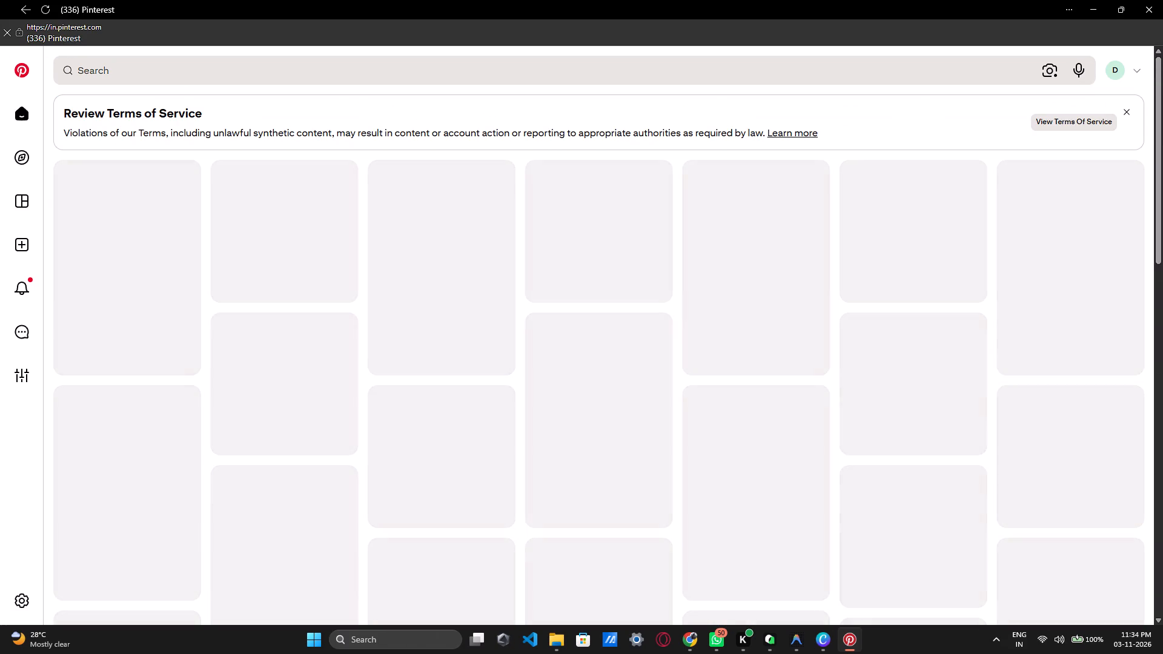
scroll(832, 419, "up", 5)
scroll(832, 419, "down", 12)
scroll(832, 419, "up", 6)
scroll(833, 416, "down", 7)
scroll(838, 381, "up", 7)
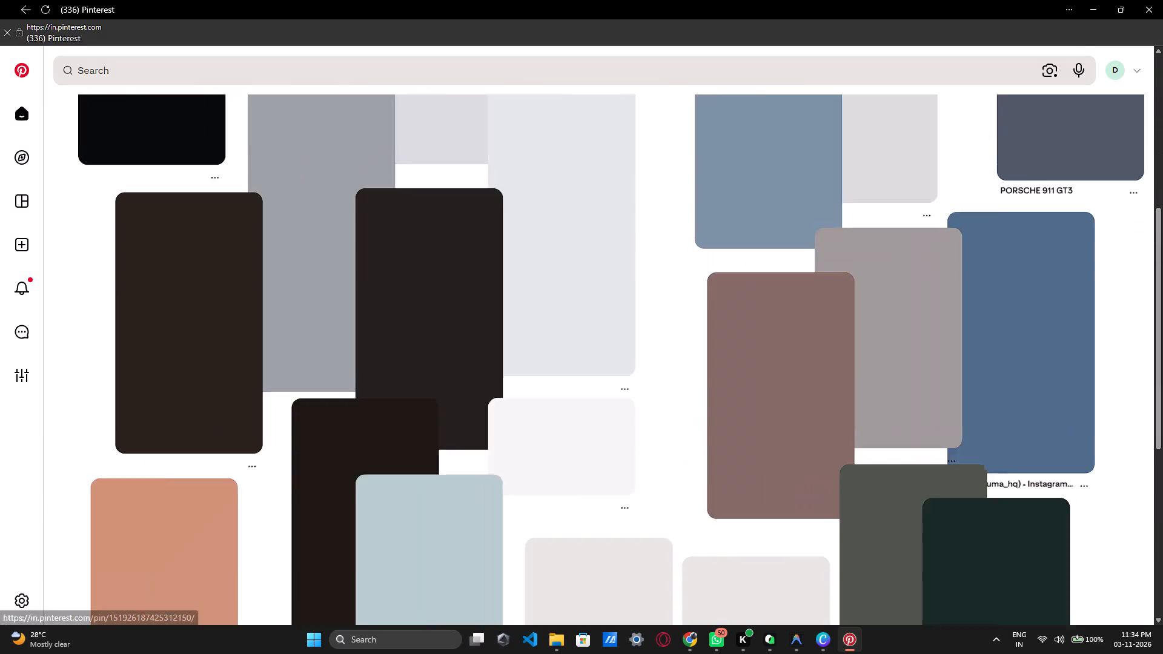
scroll(989, 373, "up", 10)
scroll(988, 373, "down", 3)
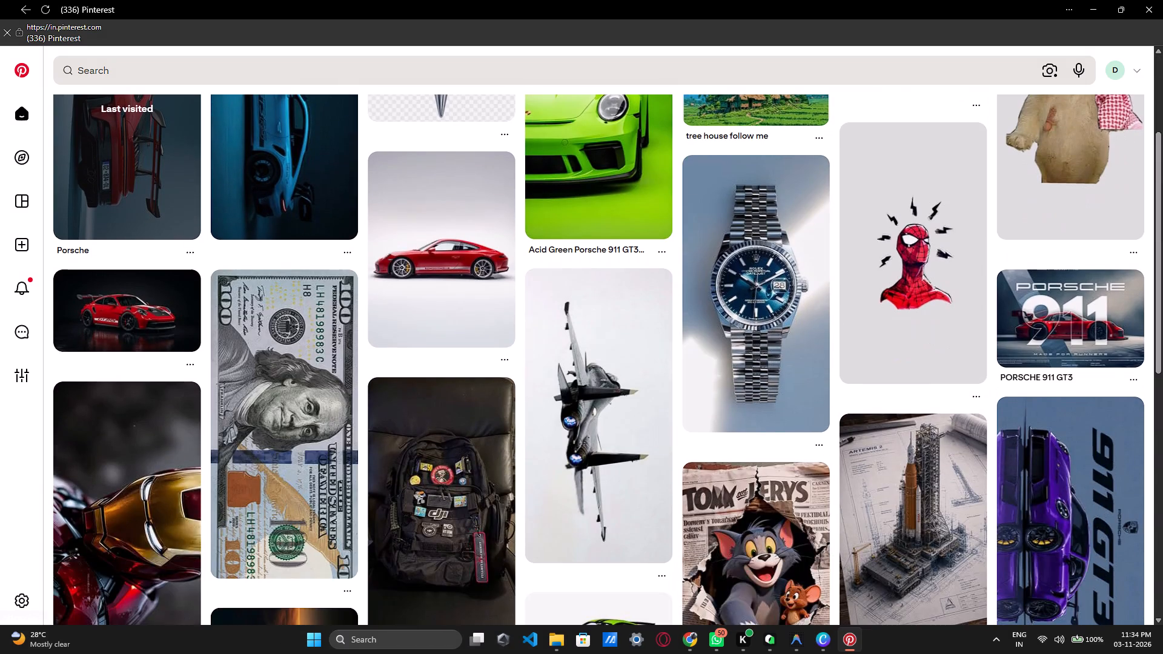
scroll(973, 368, "up", 5)
scroll(973, 368, "down", 8)
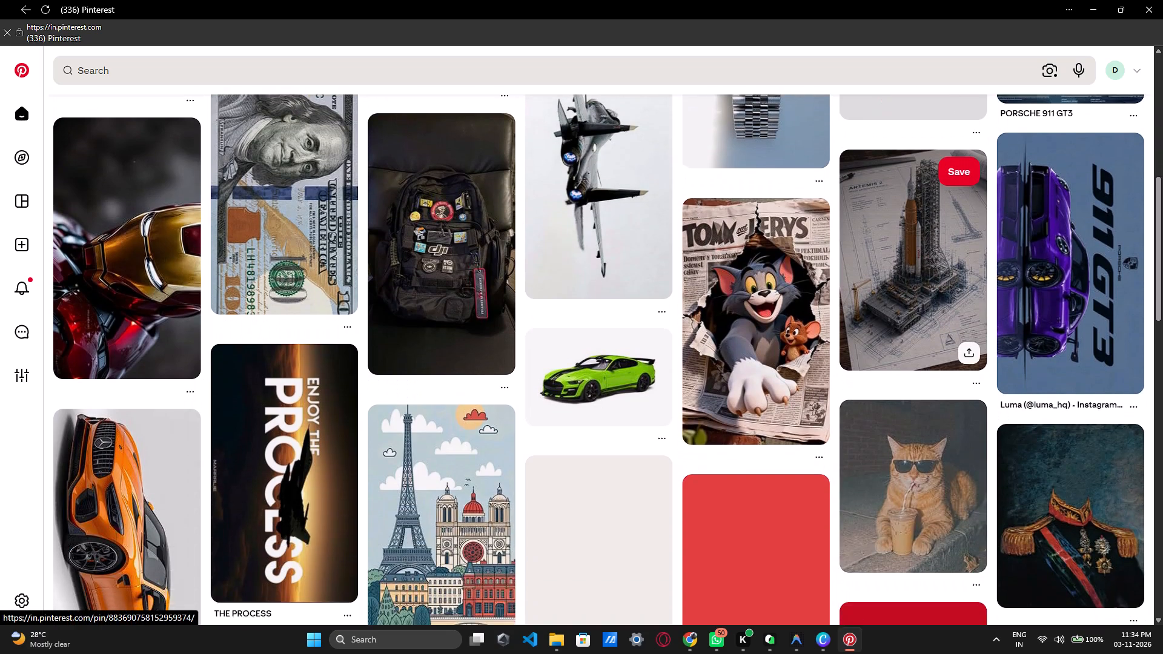
scroll(972, 368, "up", 4)
Rerun the recent search "red porsche from front and back view" and look over the results.
left_click(328, 75)
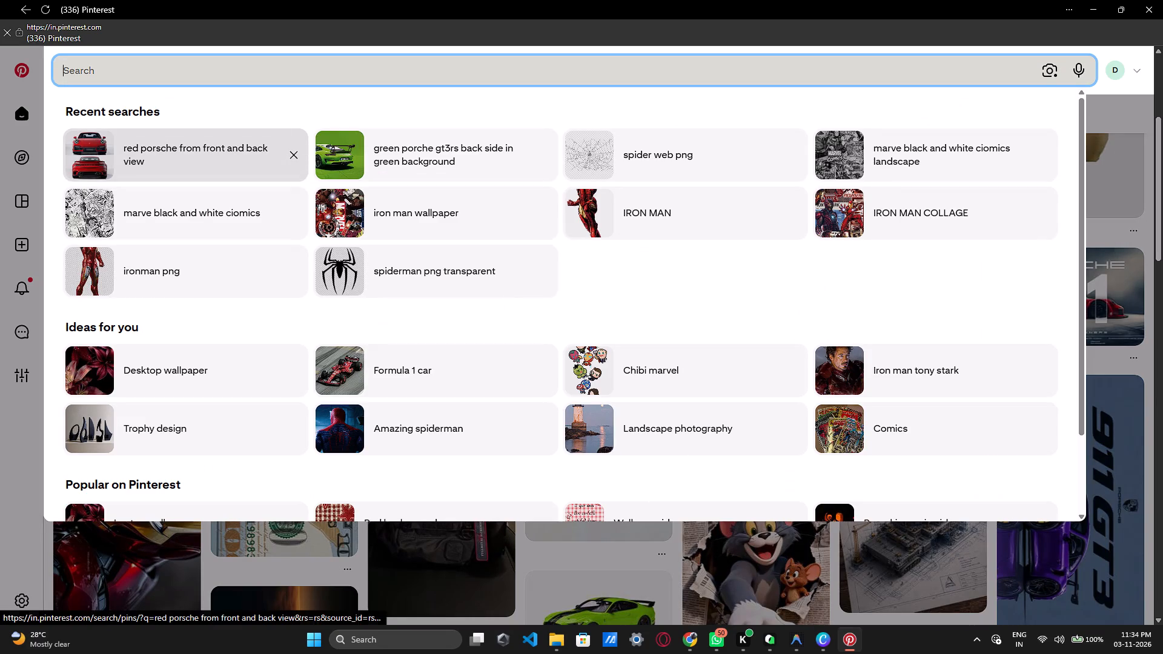
left_click(230, 151)
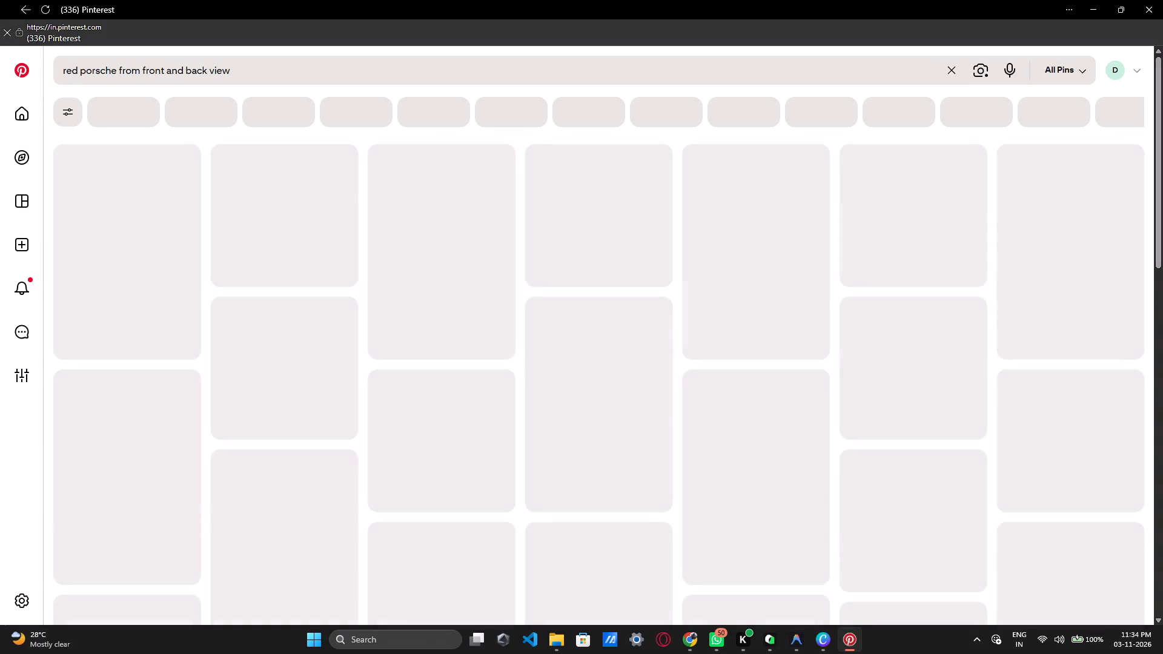
scroll(694, 385, "down", 5)
scroll(694, 385, "up", 3)
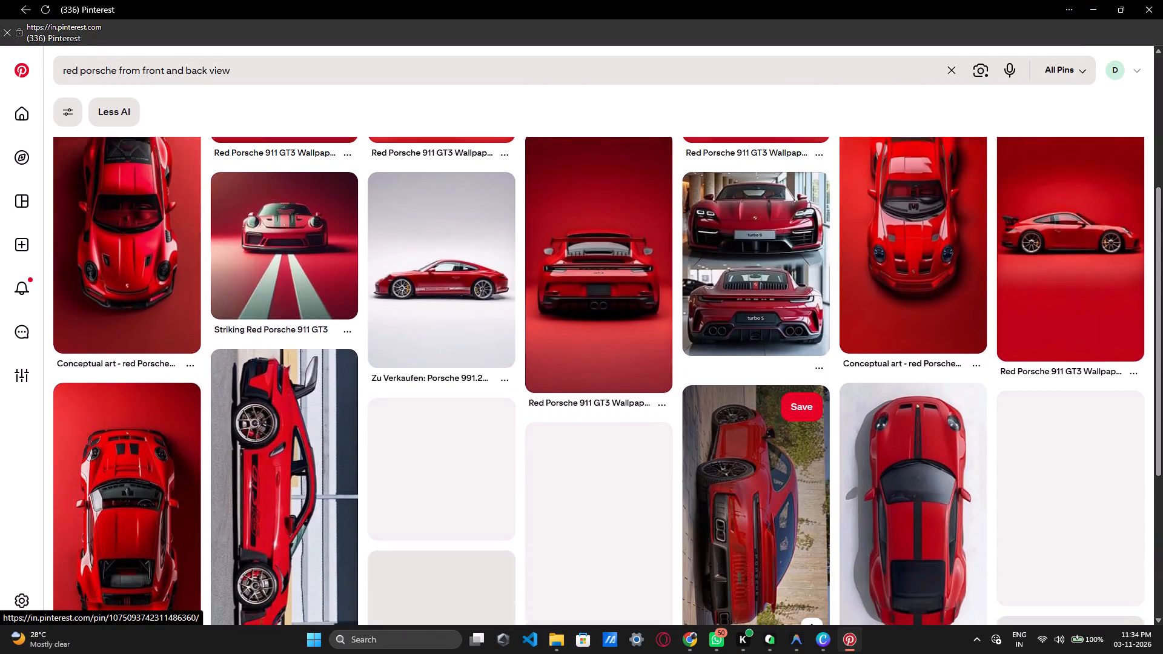
scroll(694, 385, "up", 2)
Shorten the search query to "red porsche" and run the search.
left_click(251, 70)
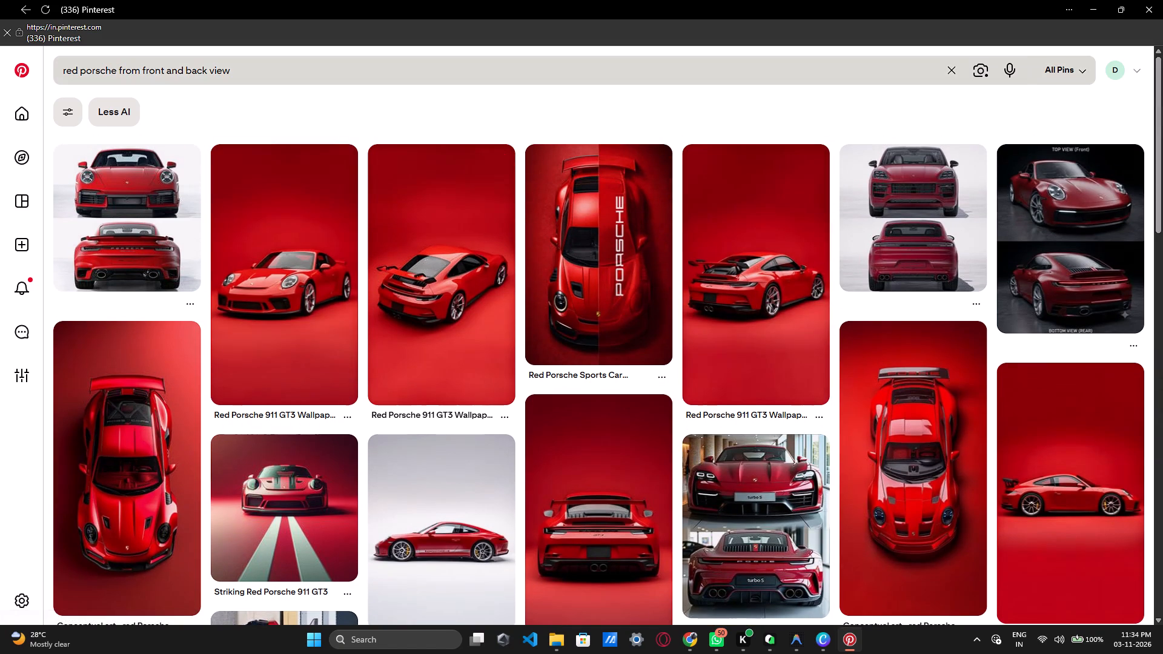
key("BackSpace")
key("BackSpace")
key("BackSpace")
key("BackSpace")
key("BackSpace")
key("BackSpace")
key("BackSpace")
key("BackSpace")
key("BackSpace")
key("BackSpace")
key("BackSpace")
key("BackSpace")
key("BackSpace")
key("BackSpace")
key("BackSpace")
key("BackSpace")
key("BackSpace")
key("BackSpace")
key("BackSpace")
key("BackSpace")
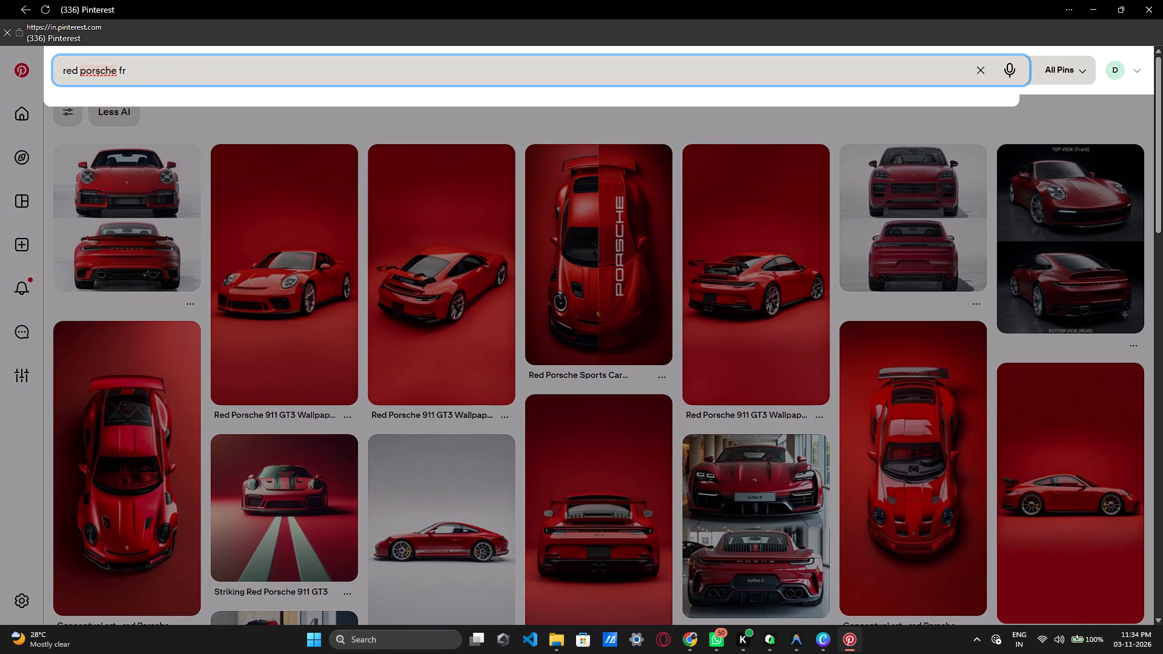
key("BackSpace")
key("BackSpace")
key("Return")
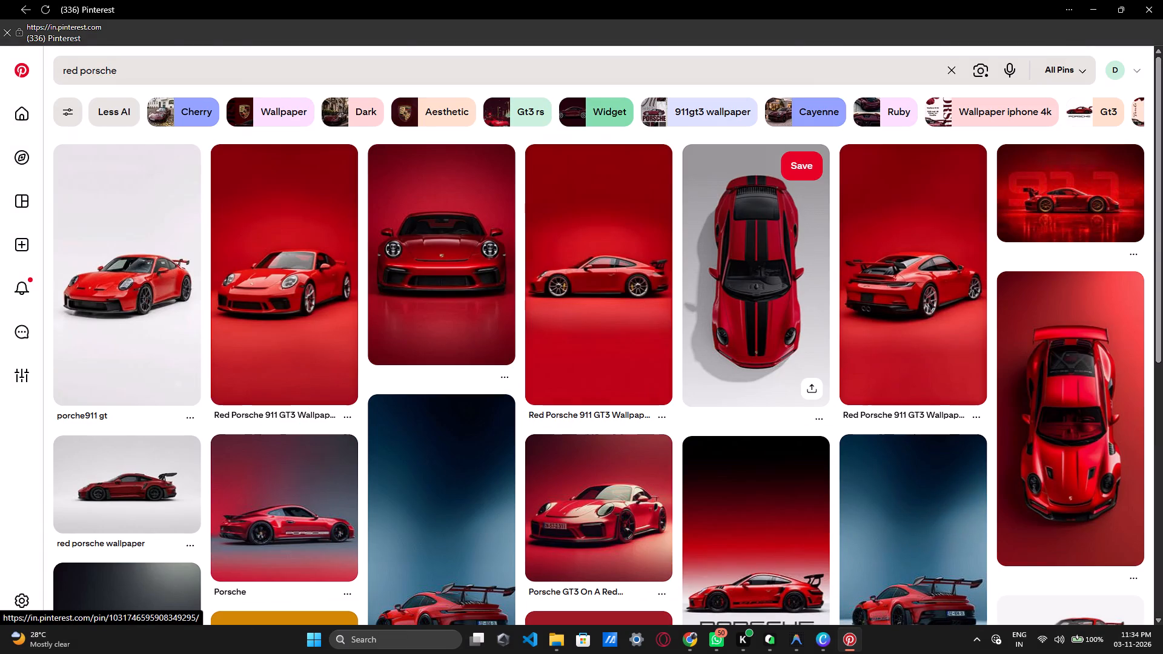
Open the Porsche GT-3 pin showing a red car on a dark grey background and download its image.
scroll(691, 491, "down", 1)
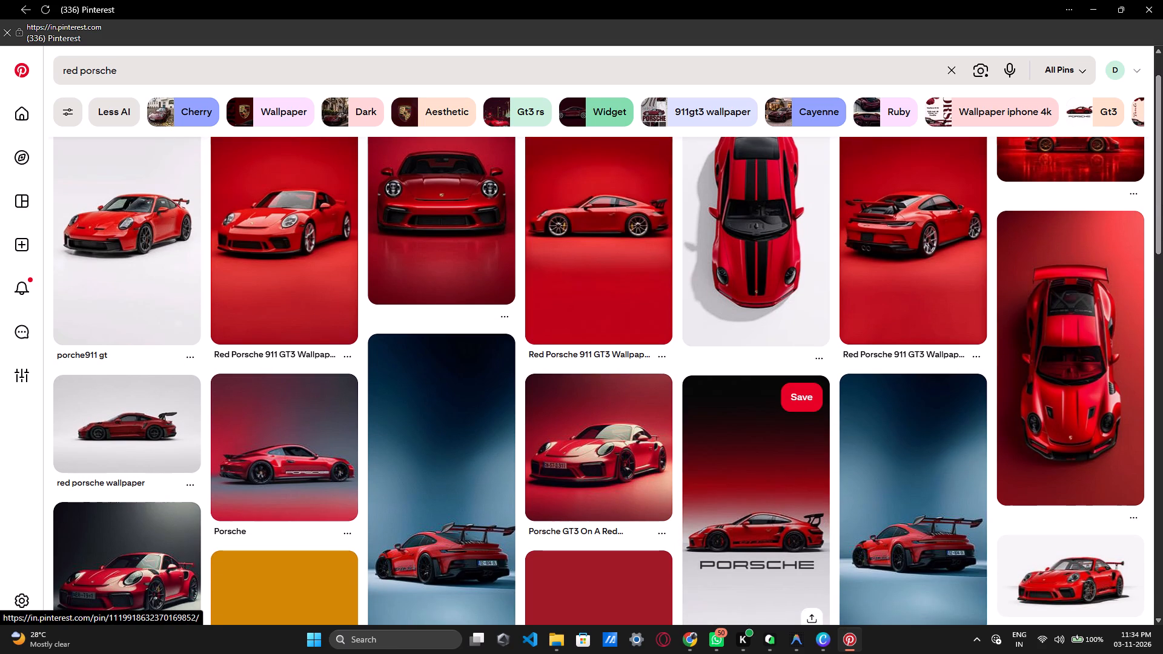
scroll(693, 466, "down", 4)
scroll(693, 466, "up", 4)
scroll(693, 466, "down", 5)
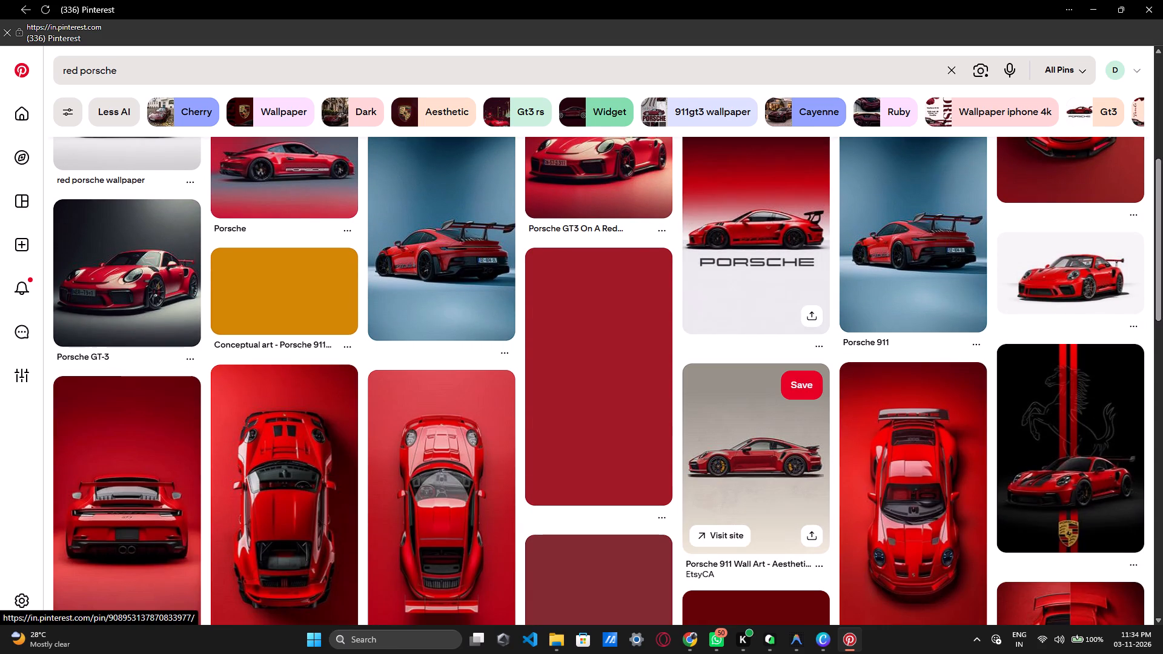
left_click(131, 302)
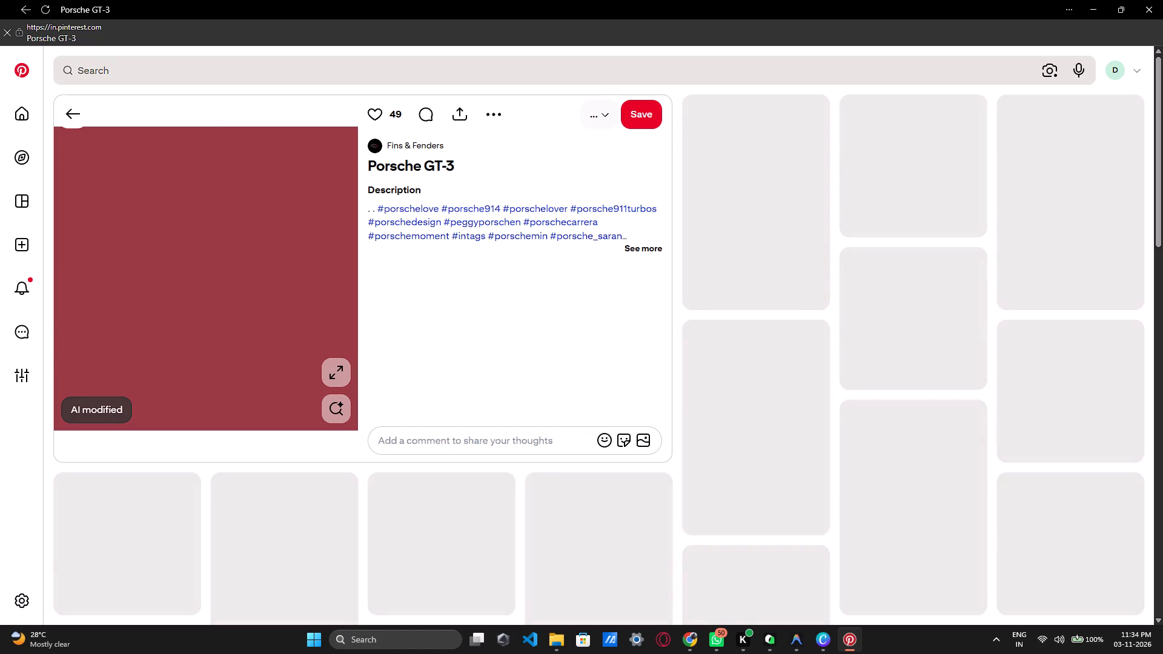
left_click(593, 117)
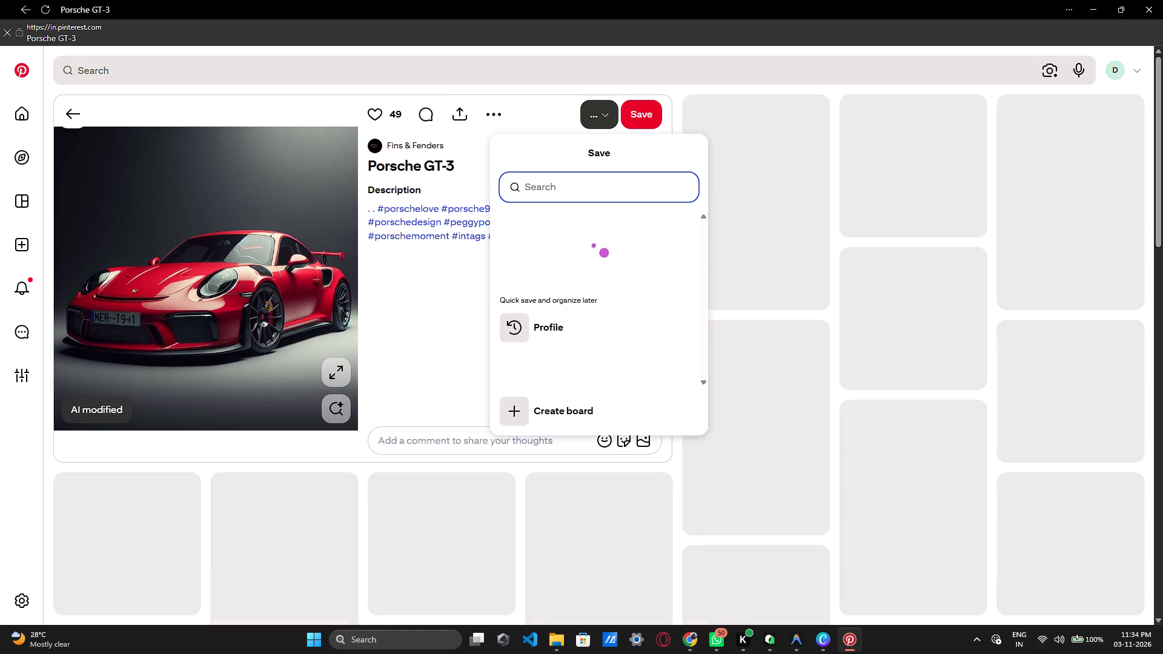
left_click(488, 115)
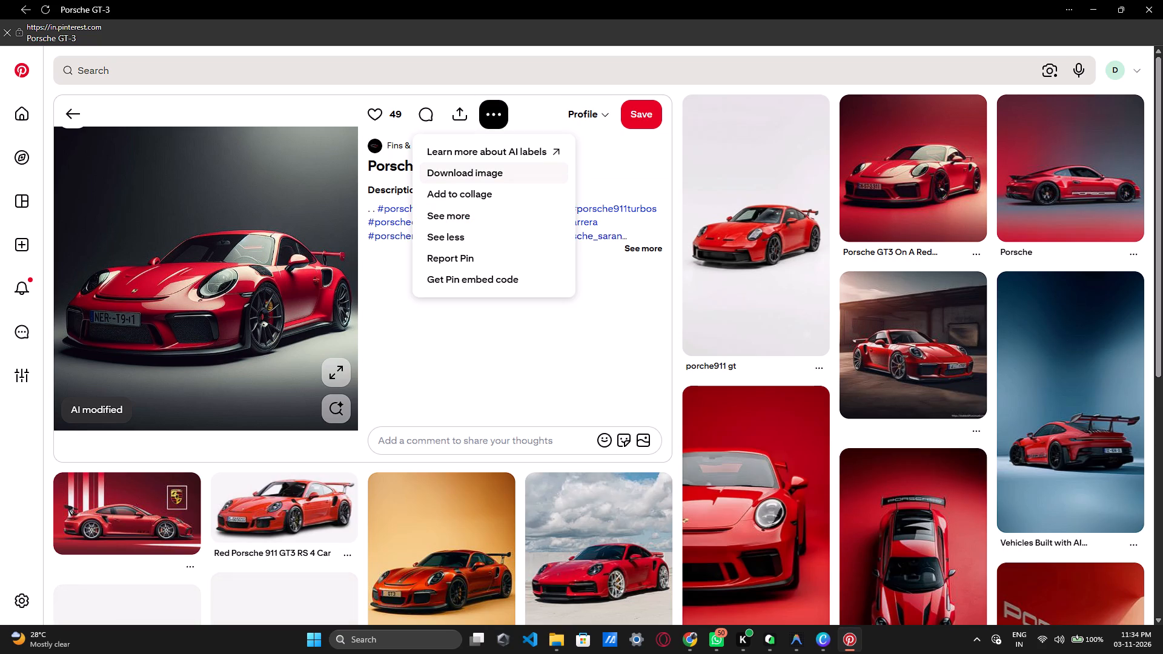
left_click(491, 174)
Close the Adobe Express Photos window and dismiss Pinterest's download notice.
scroll(783, 314, "down", 4)
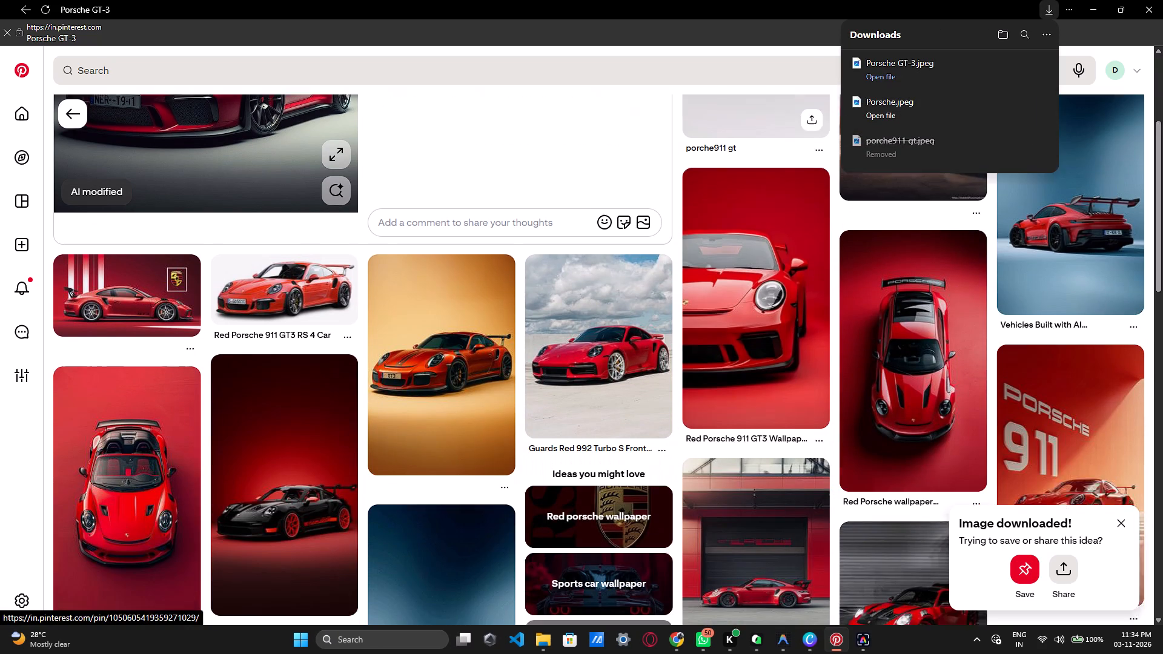
scroll(783, 315, "down", 8)
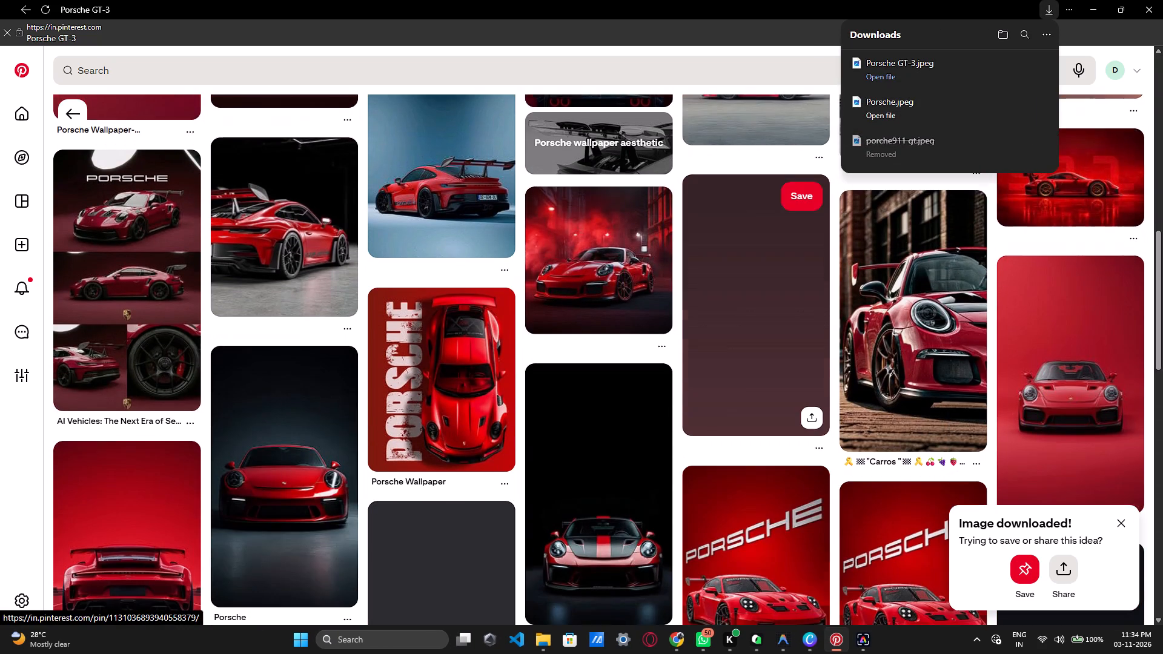
scroll(783, 314, "down", 2)
scroll(783, 314, "up", 1)
right_click(869, 635)
left_click(840, 604)
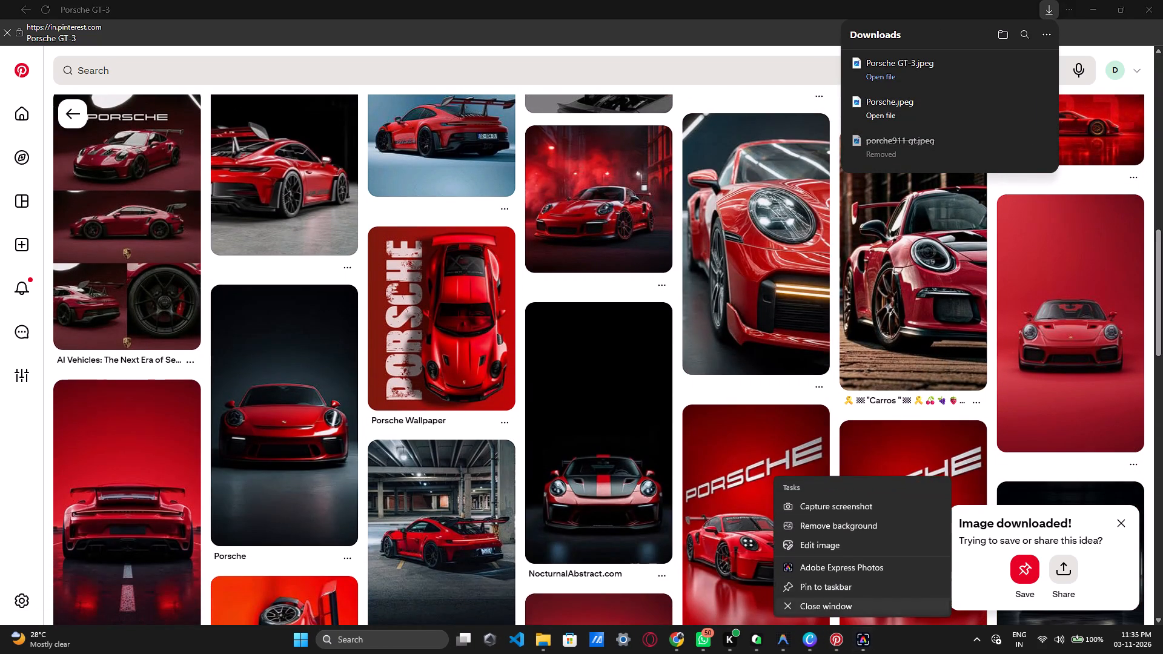
left_click(1119, 517)
Look through the related red Porsche pins below the Porsche GT-3 pin.
scroll(809, 455, "down", 2)
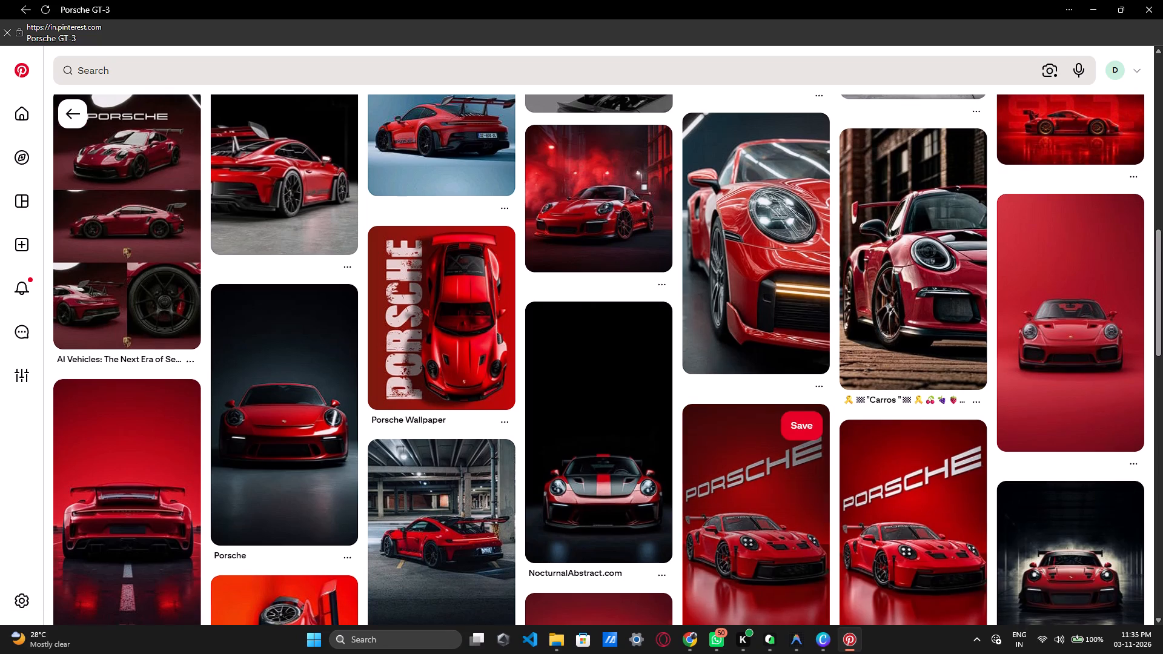
scroll(809, 455, "down", 3)
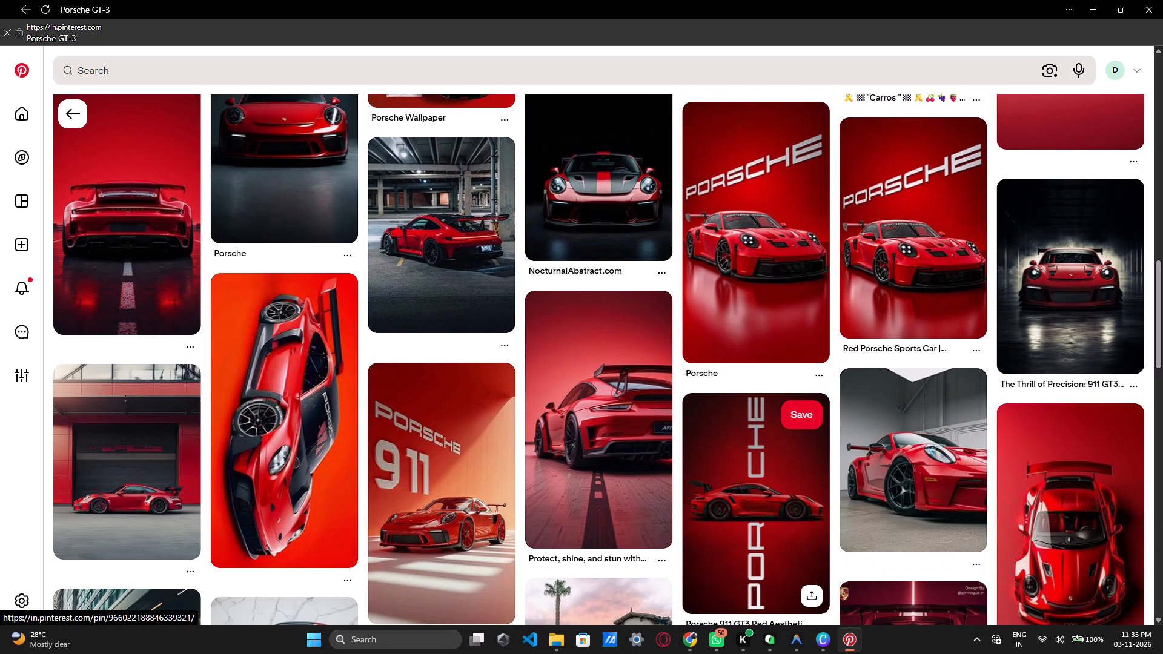
scroll(809, 455, "up", 2)
scroll(810, 448, "down", 3)
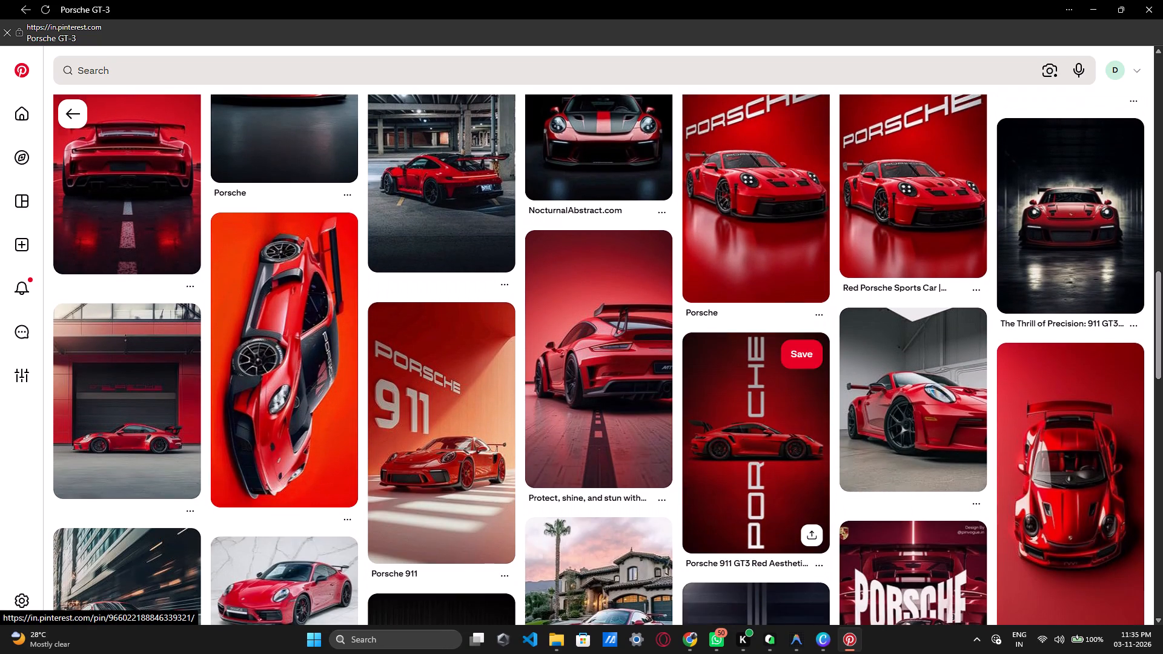
scroll(811, 435, "up", 6)
scroll(806, 374, "down", 1)
scroll(806, 374, "up", 18)
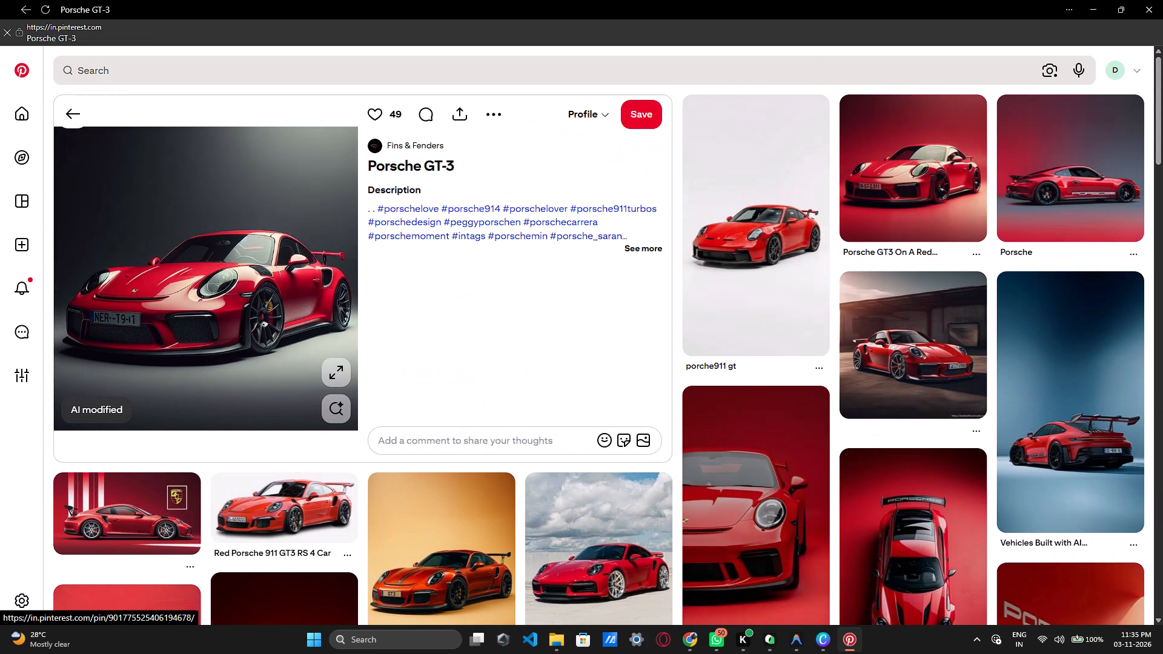
Return to the "red porsche" search results and look through the pins for more suitable images.
left_click(69, 105)
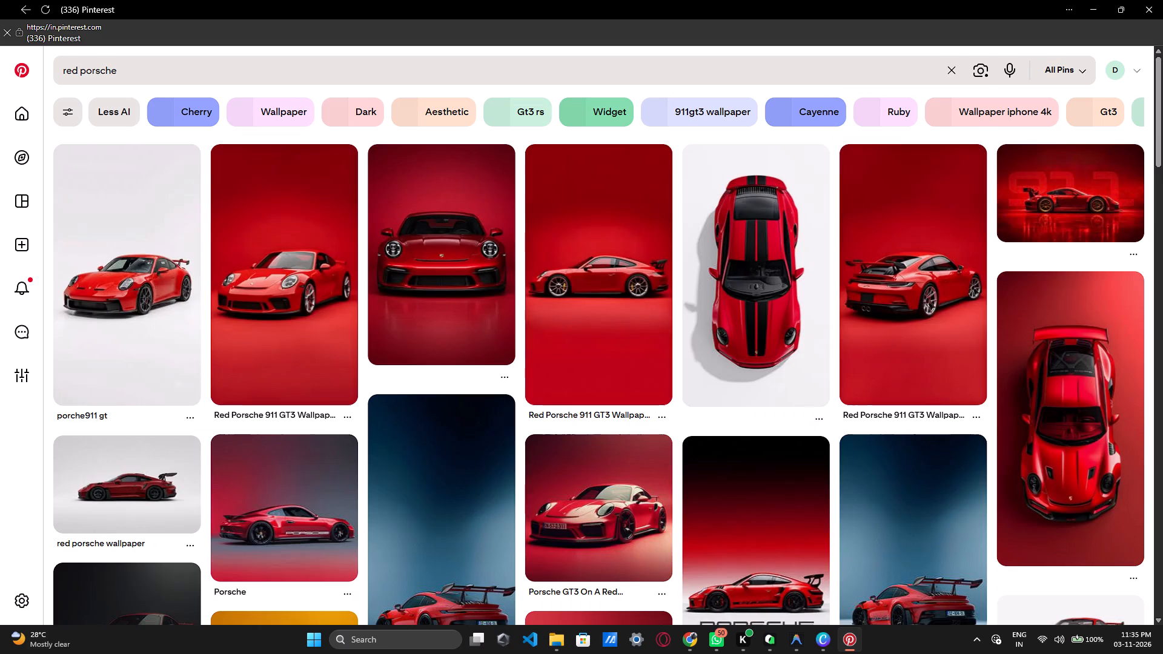
scroll(573, 383, "down", 7)
scroll(575, 381, "up", 3)
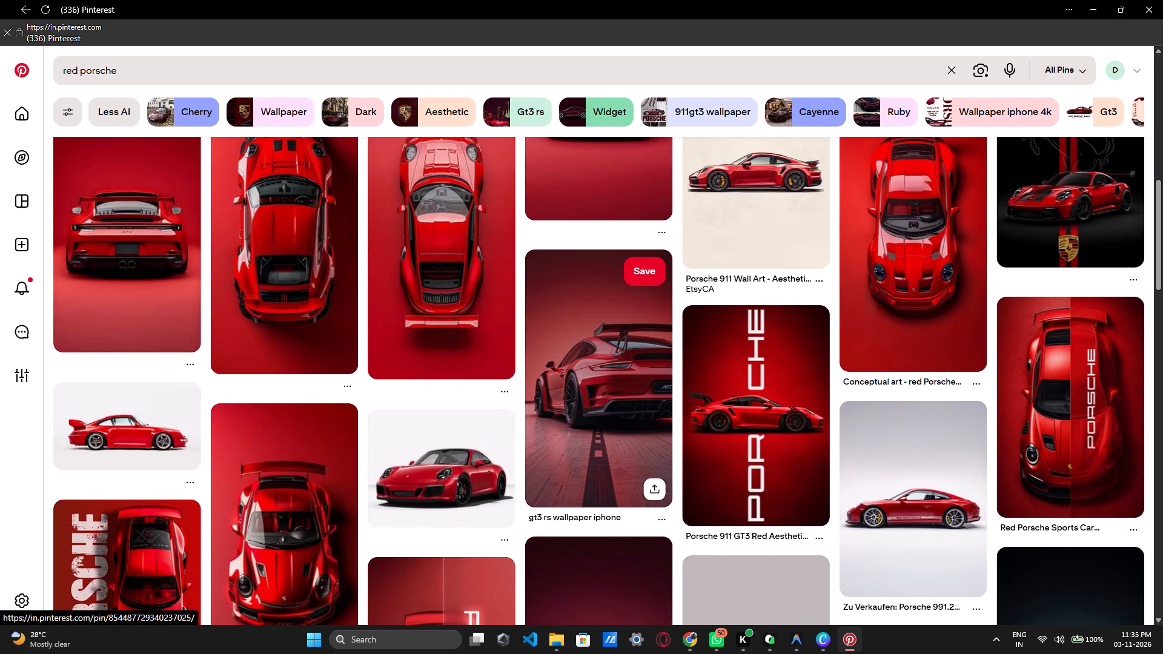
scroll(614, 420, "down", 2)
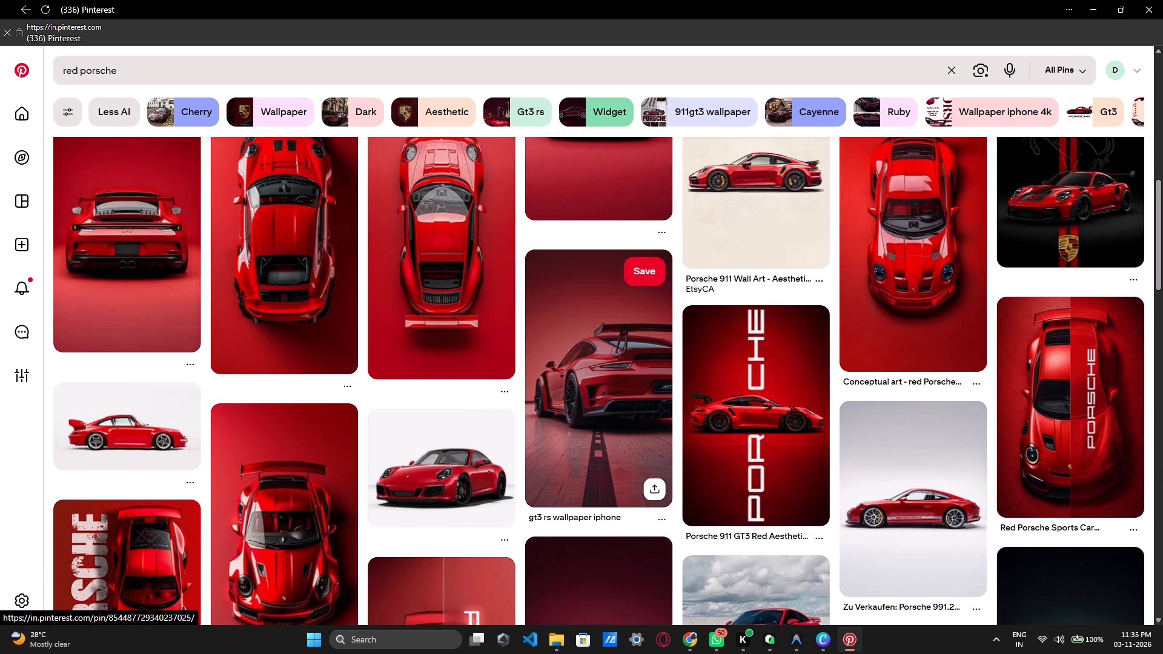
scroll(614, 420, "down", 3)
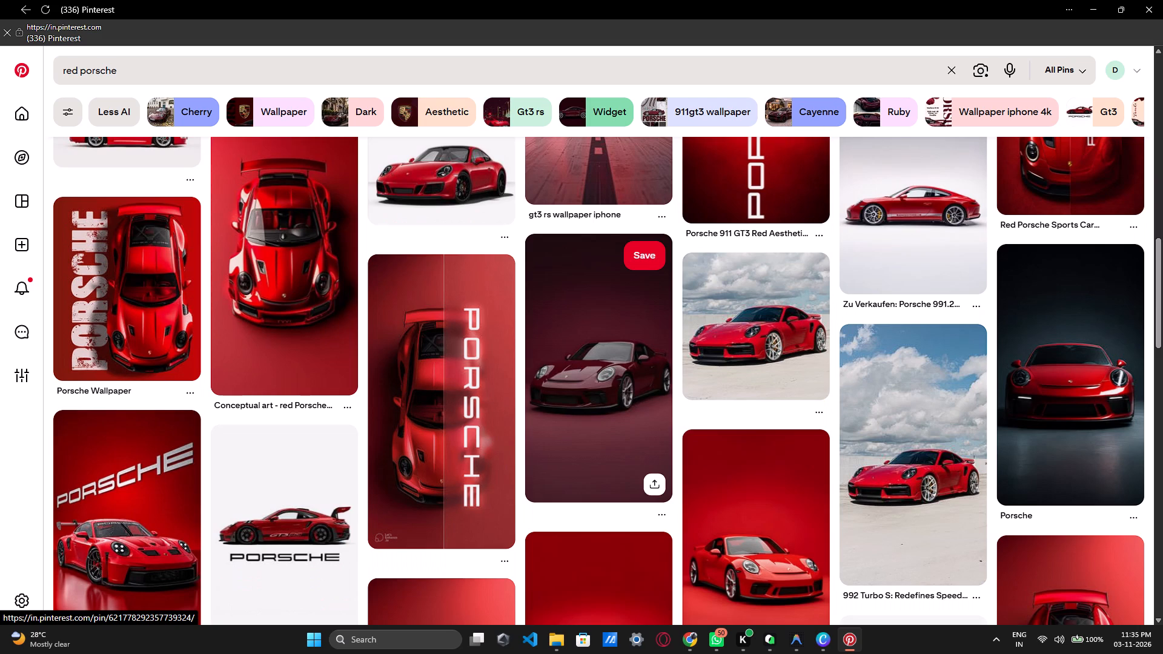
scroll(614, 420, "down", 11)
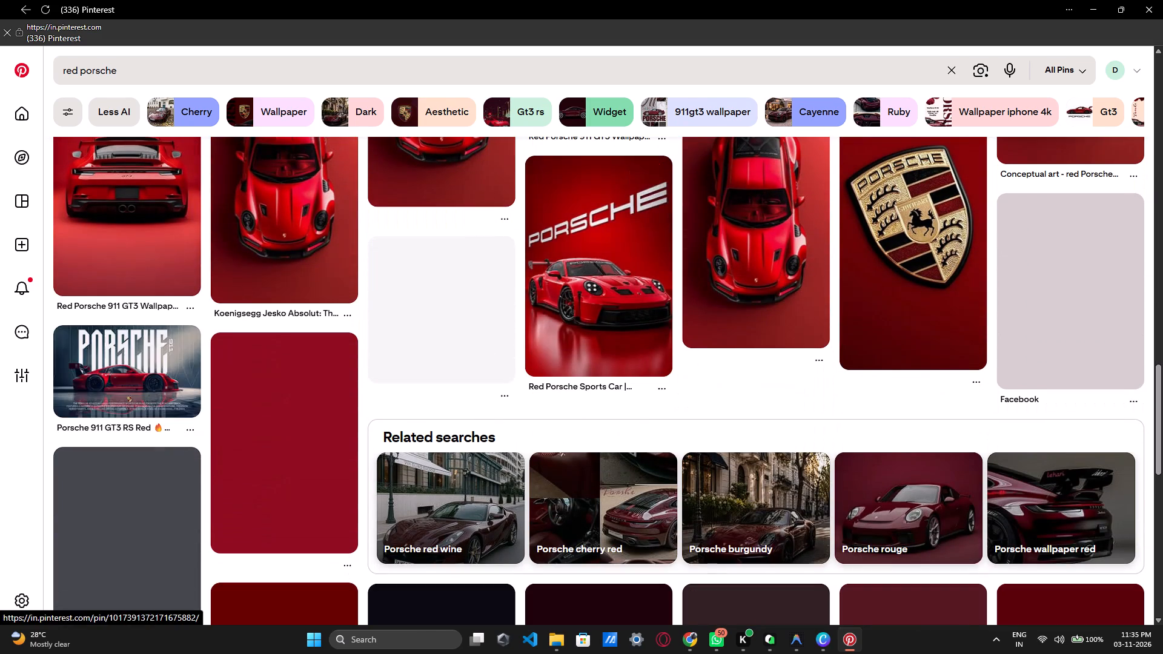
Extend the Pinterest search query to "red porsche from back" and run the search.
left_click(123, 78)
key("space")
type("from back")
key("Return")
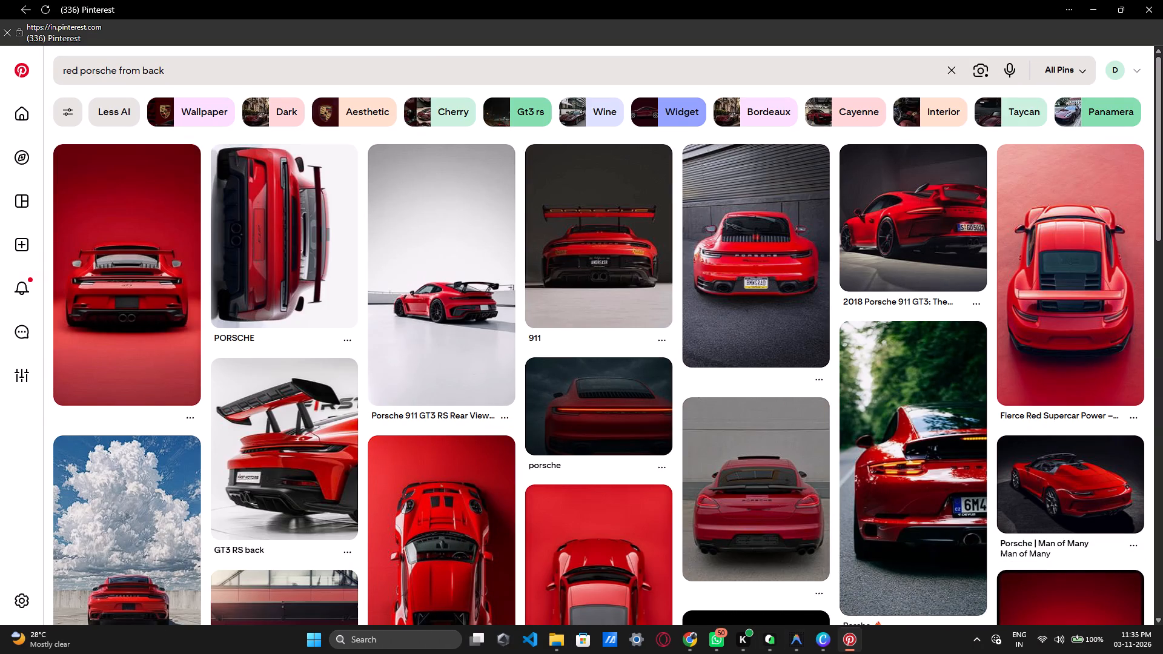
Examine the "red porsche from back" results for a rear-view image that suits the design.
scroll(621, 464, "down", 5)
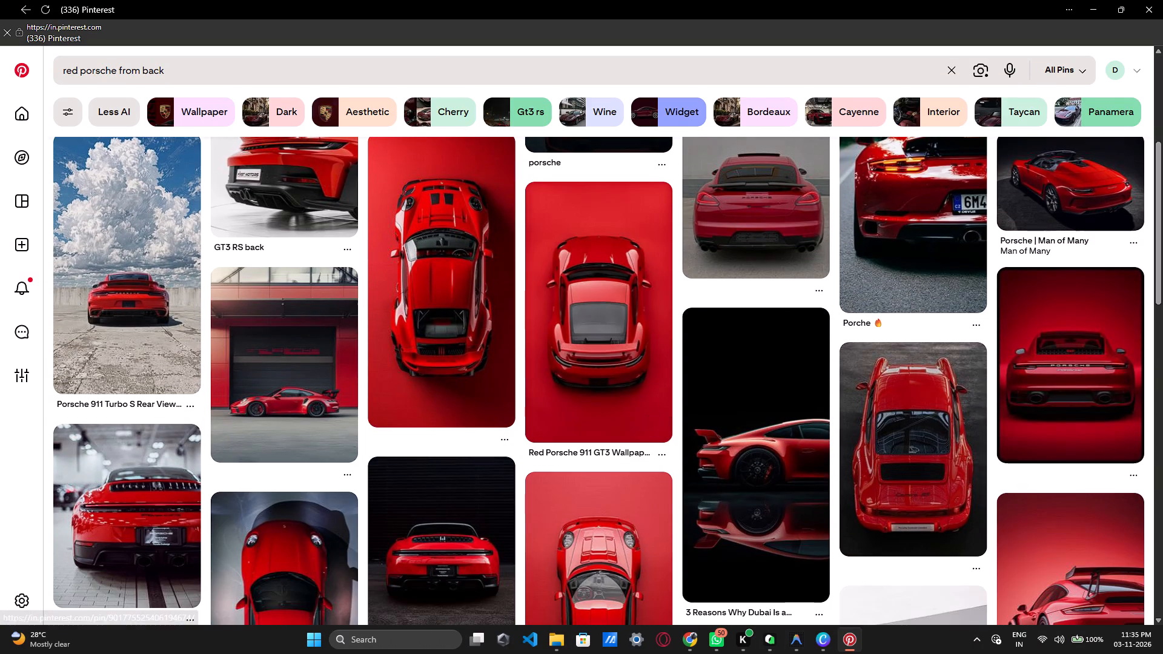
scroll(640, 464, "down", 9)
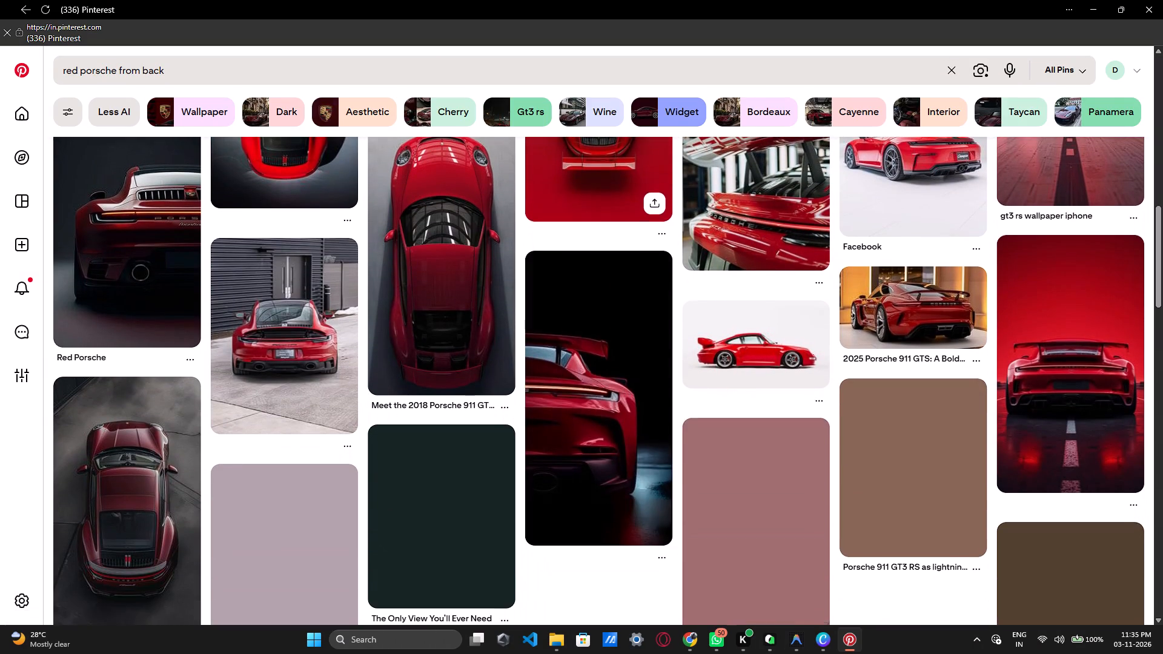
scroll(640, 464, "up", 1)
scroll(640, 464, "down", 2)
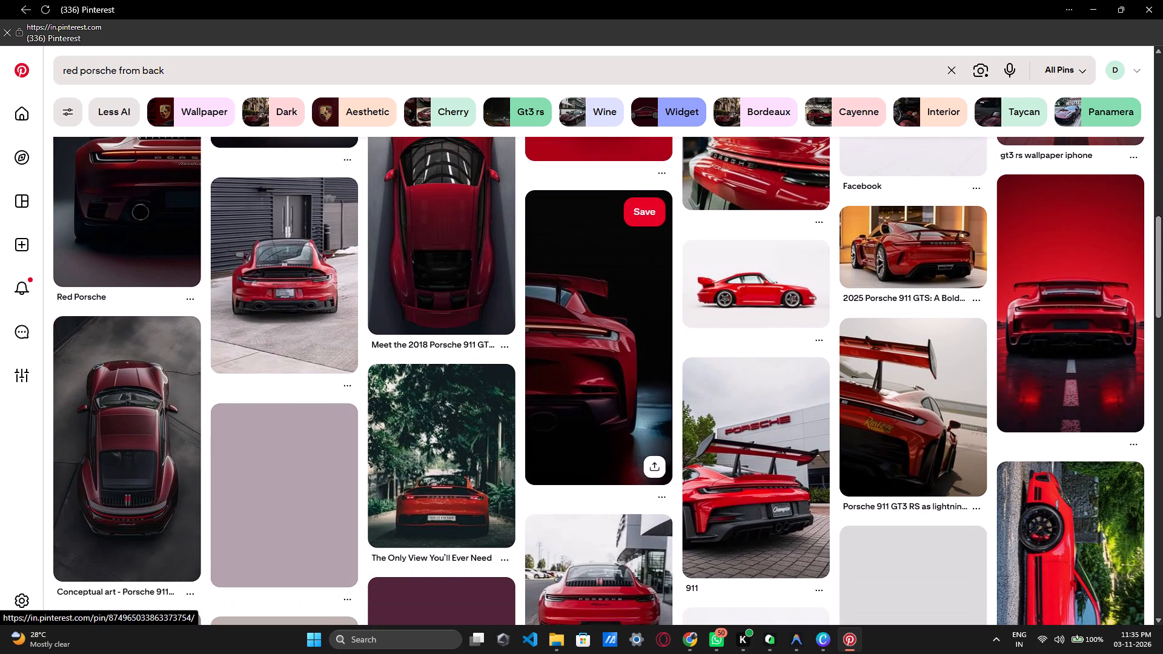
scroll(640, 464, "down", 4)
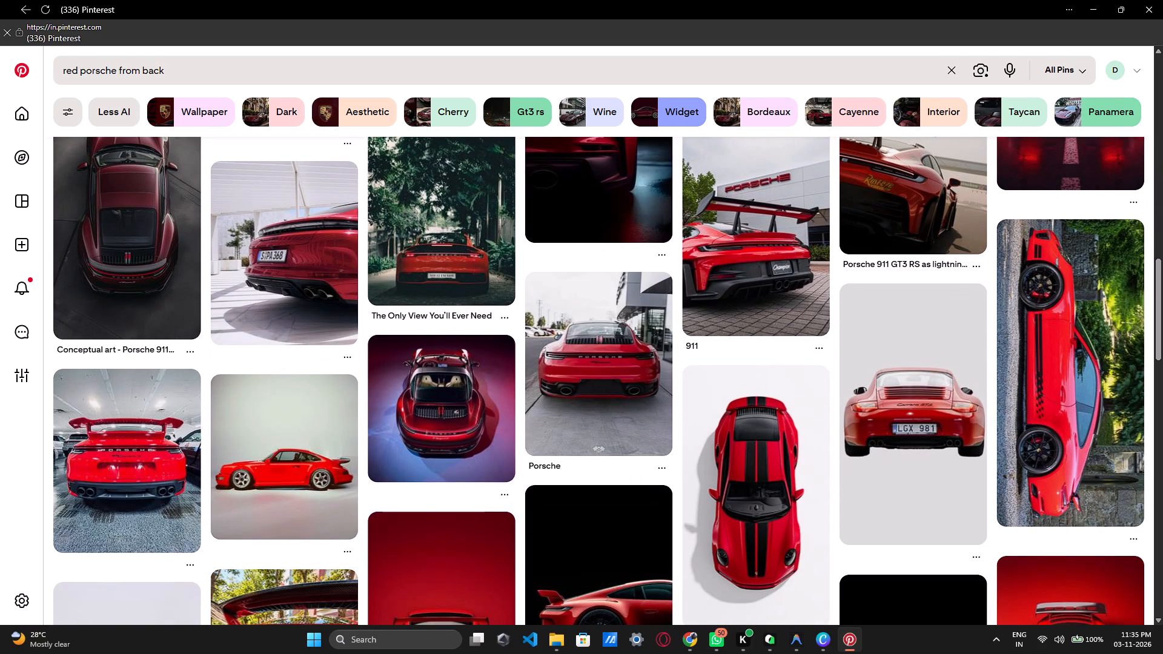
scroll(256, 128, "up", 11)
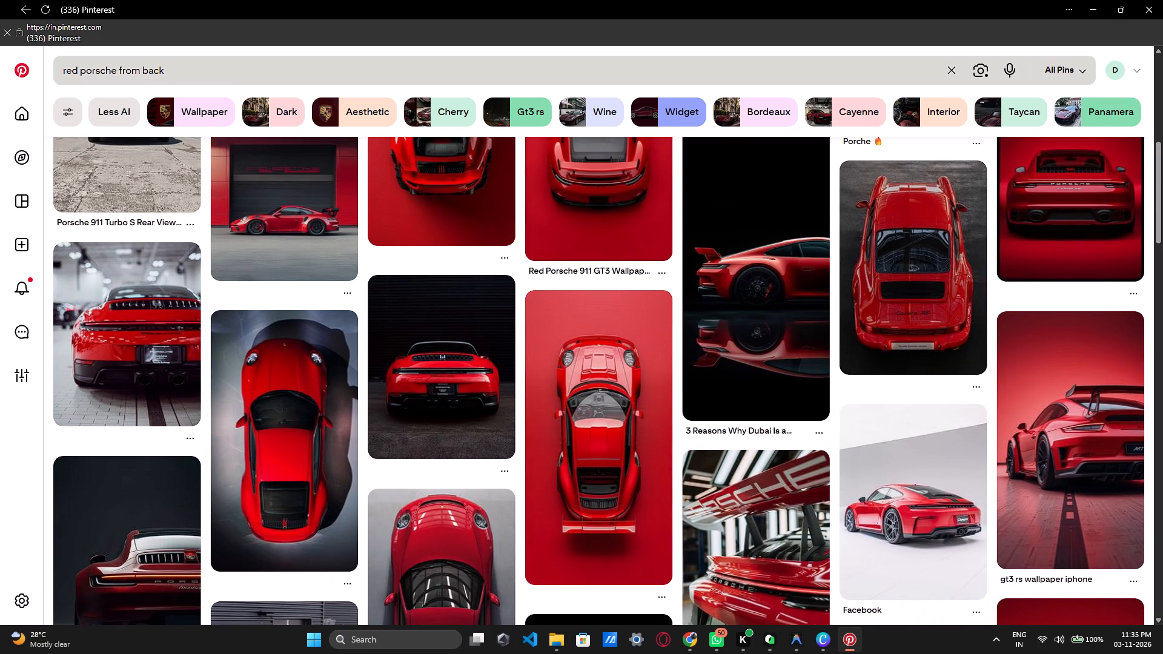
scroll(244, 79, "down", 3)
scroll(244, 79, "up", 1)
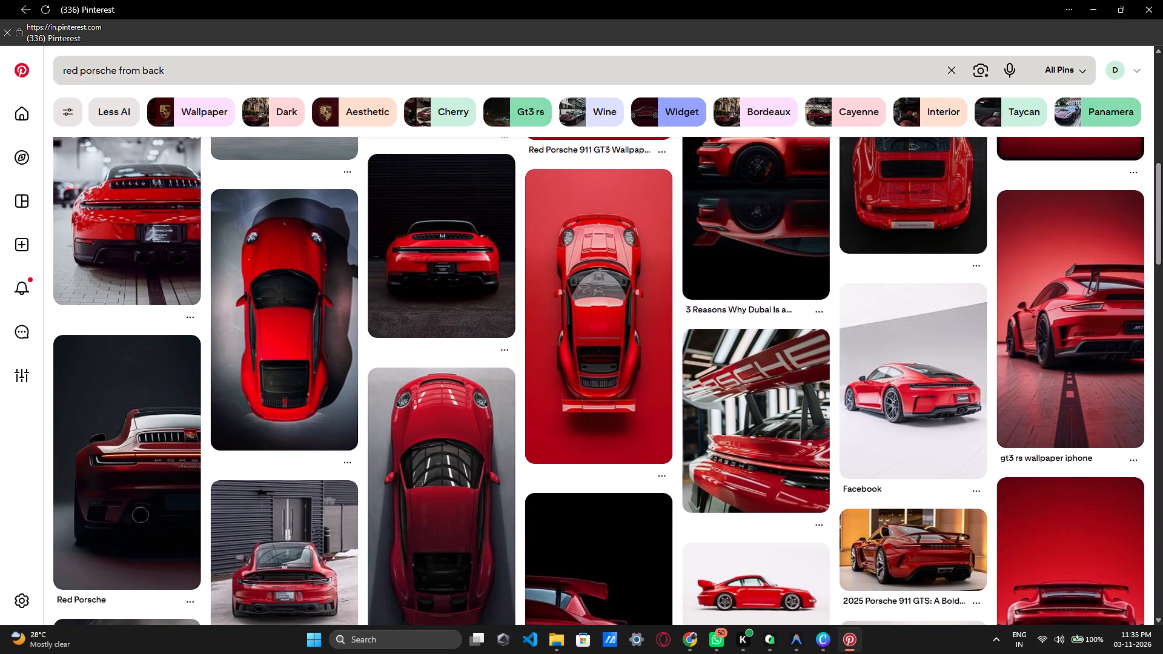
scroll(773, 381, "down", 4)
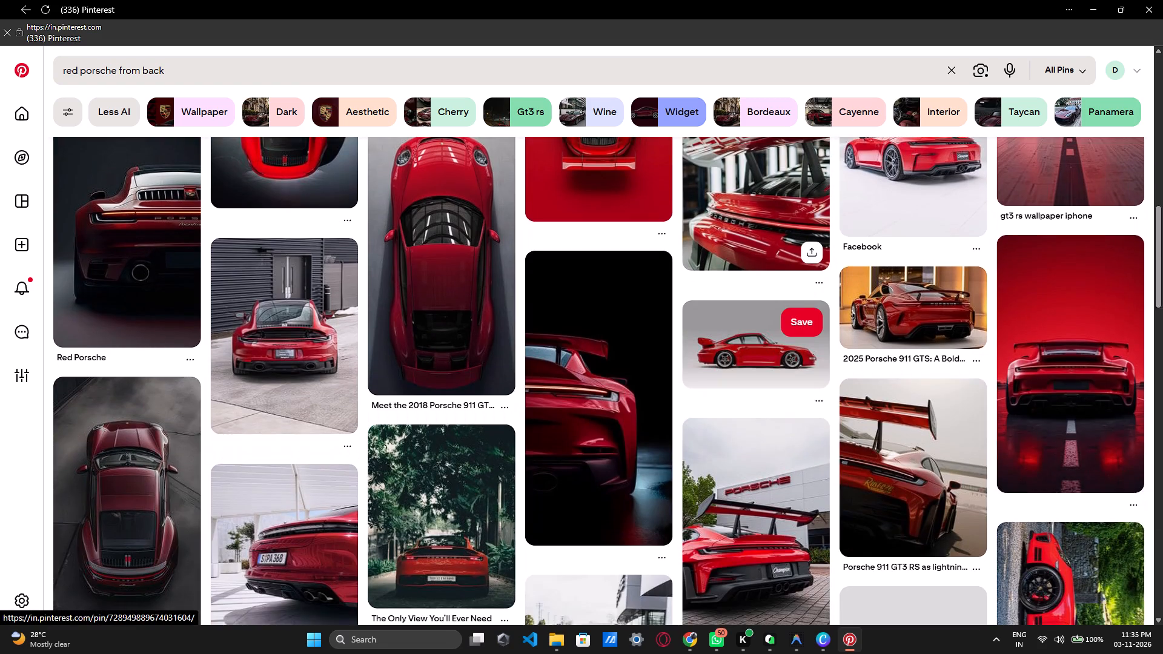
scroll(770, 365, "down", 10)
scroll(771, 363, "up", 1)
scroll(771, 360, "down", 1)
scroll(771, 360, "up", 1)
scroll(771, 360, "down", 5)
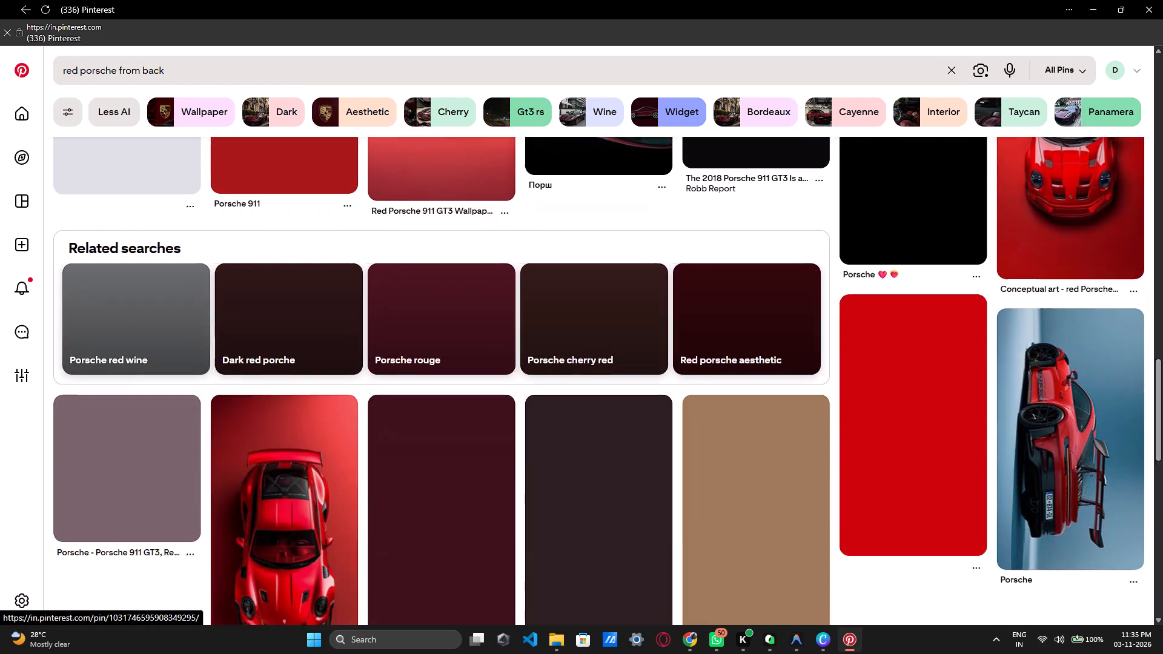
scroll(771, 360, "down", 6)
scroll(772, 356, "up", 5)
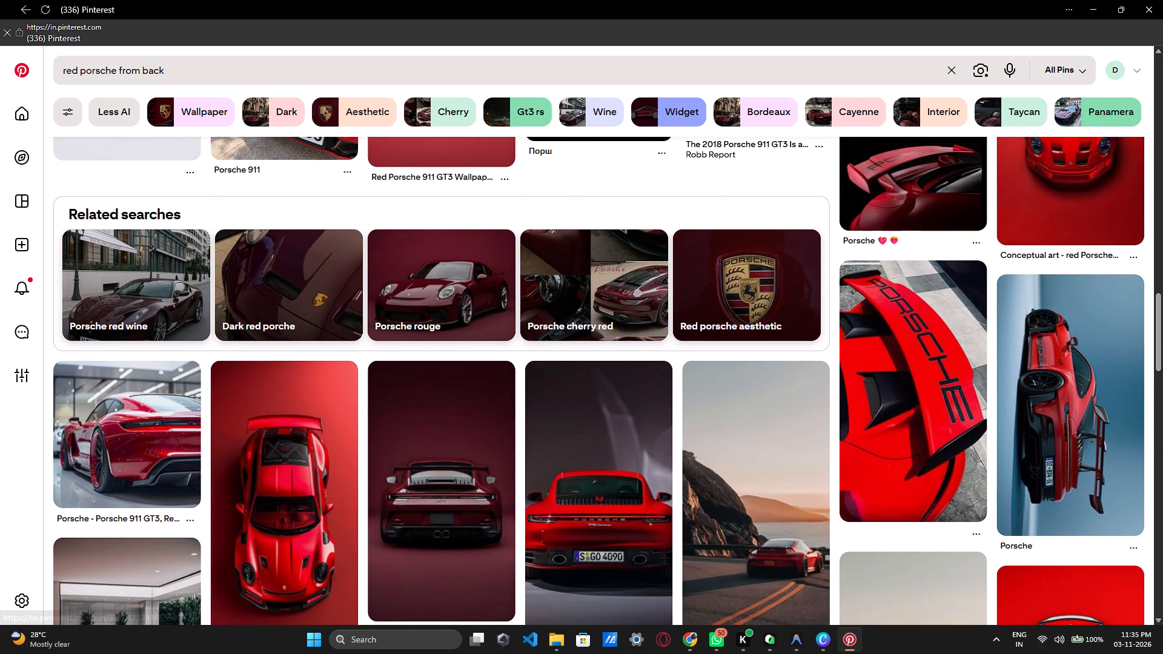
scroll(773, 348, "down", 5)
scroll(773, 348, "up", 9)
scroll(774, 329, "down", 5)
scroll(775, 331, "up", 1)
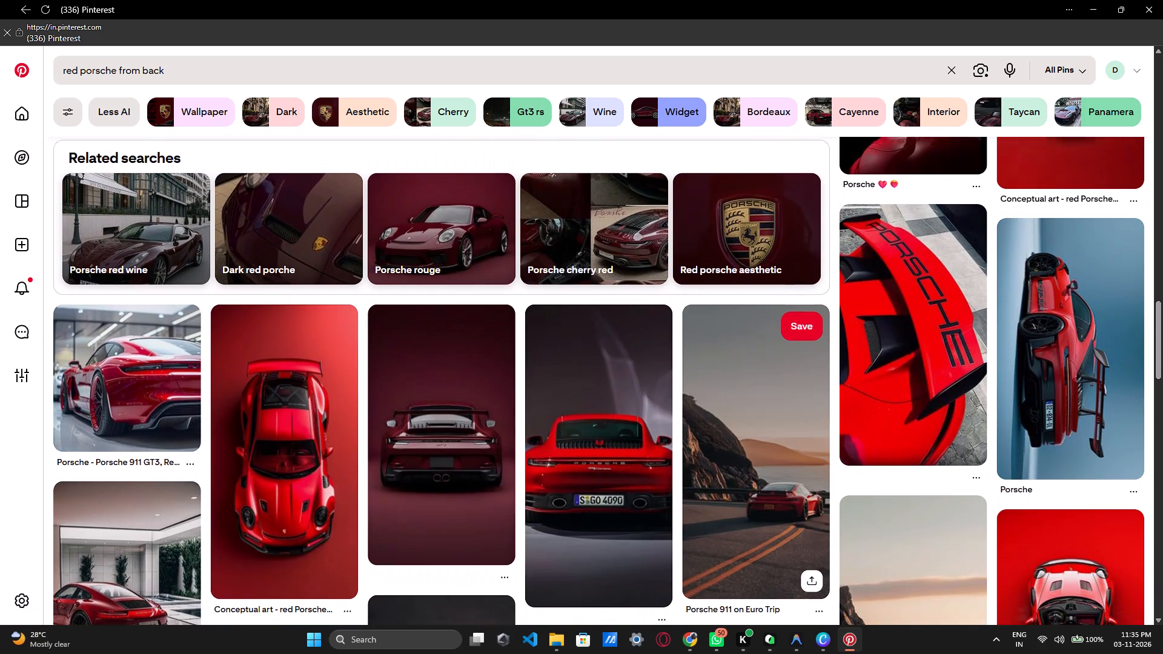
scroll(775, 331, "up", 1)
scroll(775, 331, "down", 9)
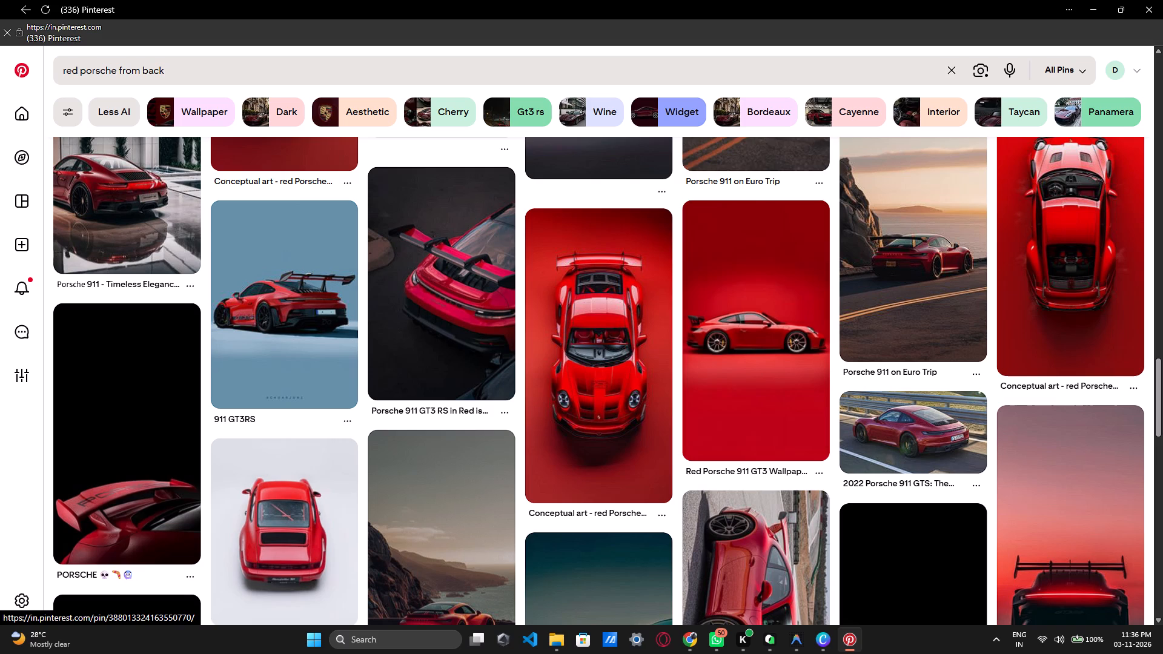
Move the Porsche and Porsche GT-3 images from Downloads into the canva assets folder in File Explorer.
left_click(557, 641)
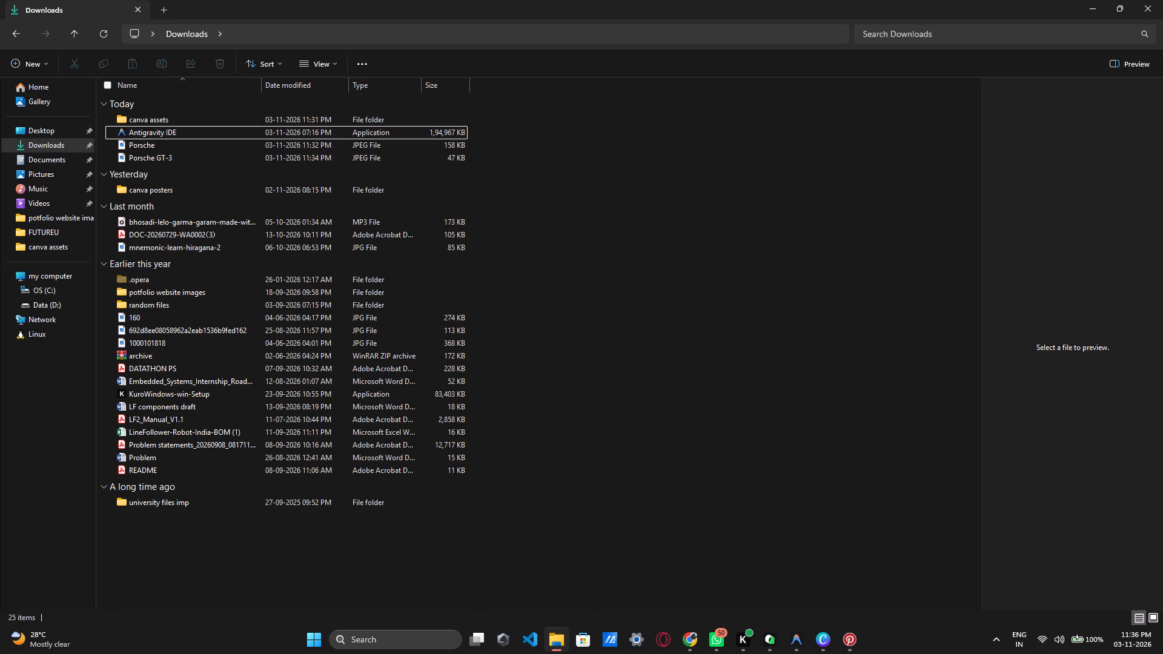
left_click_drag(489, 148, 445, 154)
left_click_drag(436, 157, 419, 119)
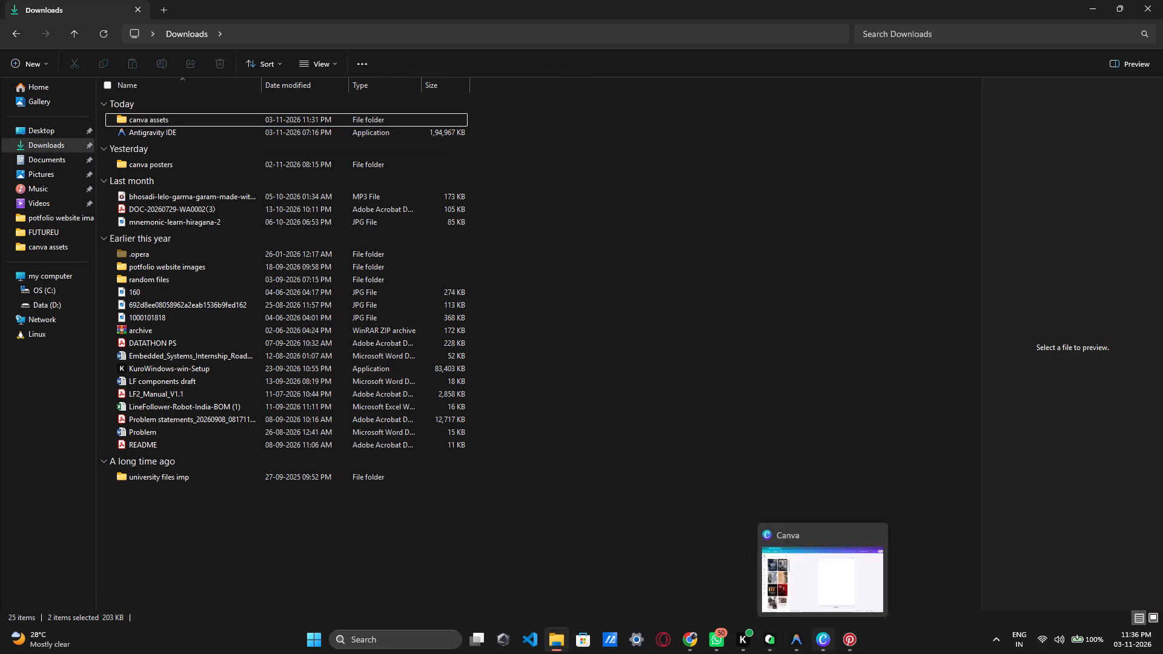
Switch to the blank Instagram Post design in Canva and open its uploaded images.
left_click(827, 564)
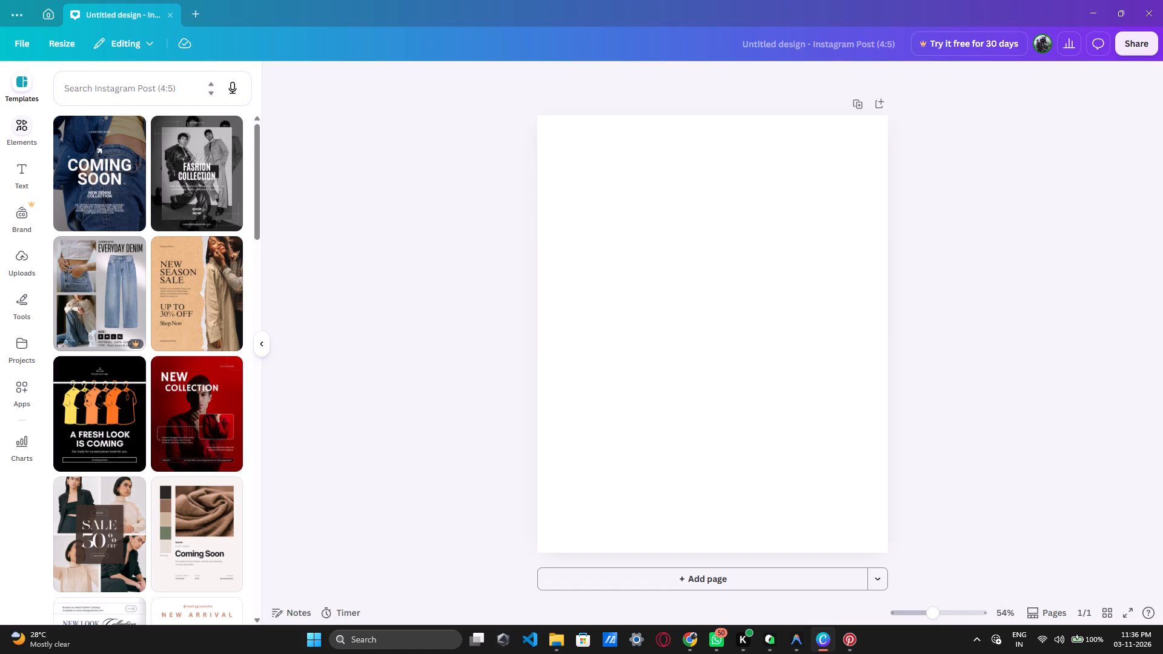
left_click(10, 254)
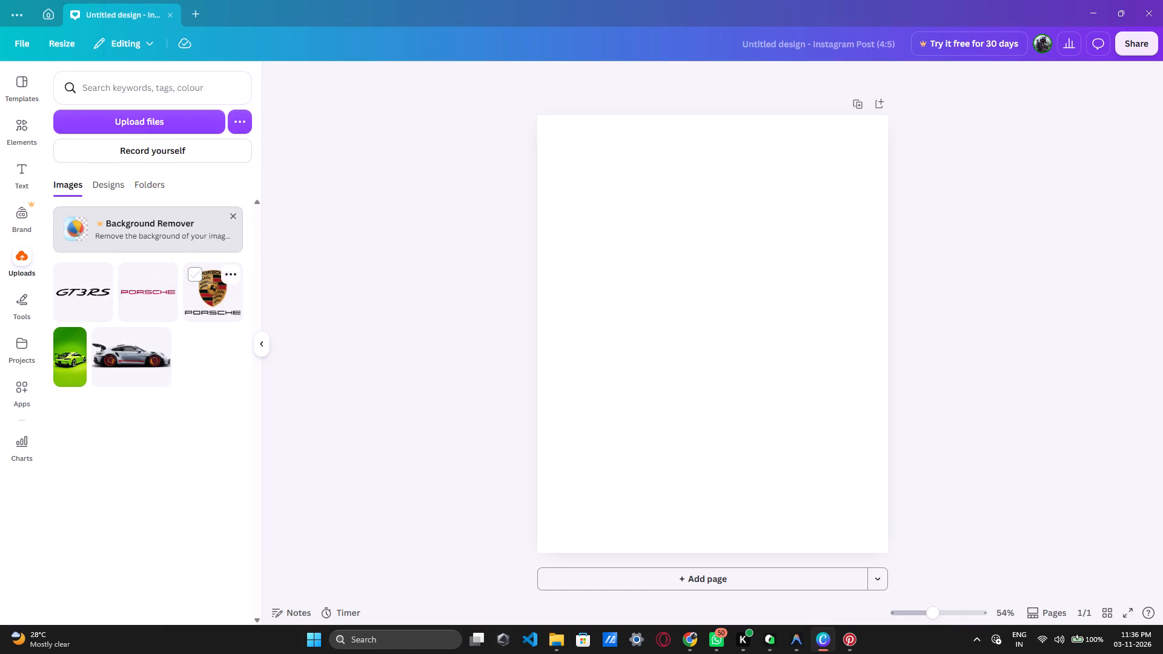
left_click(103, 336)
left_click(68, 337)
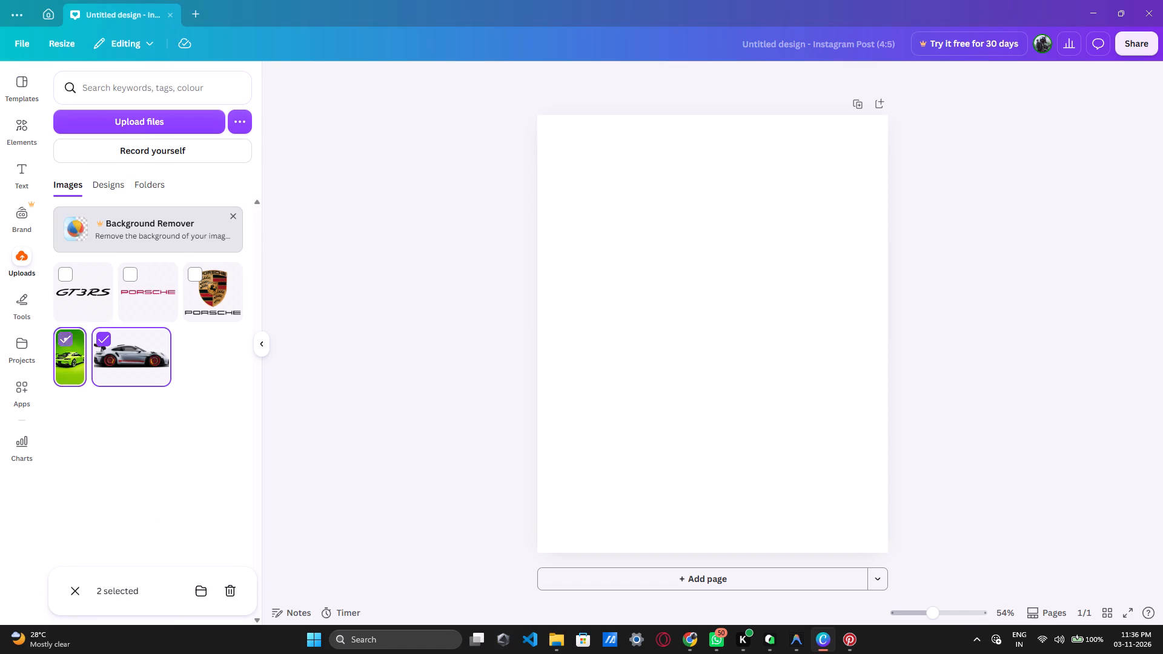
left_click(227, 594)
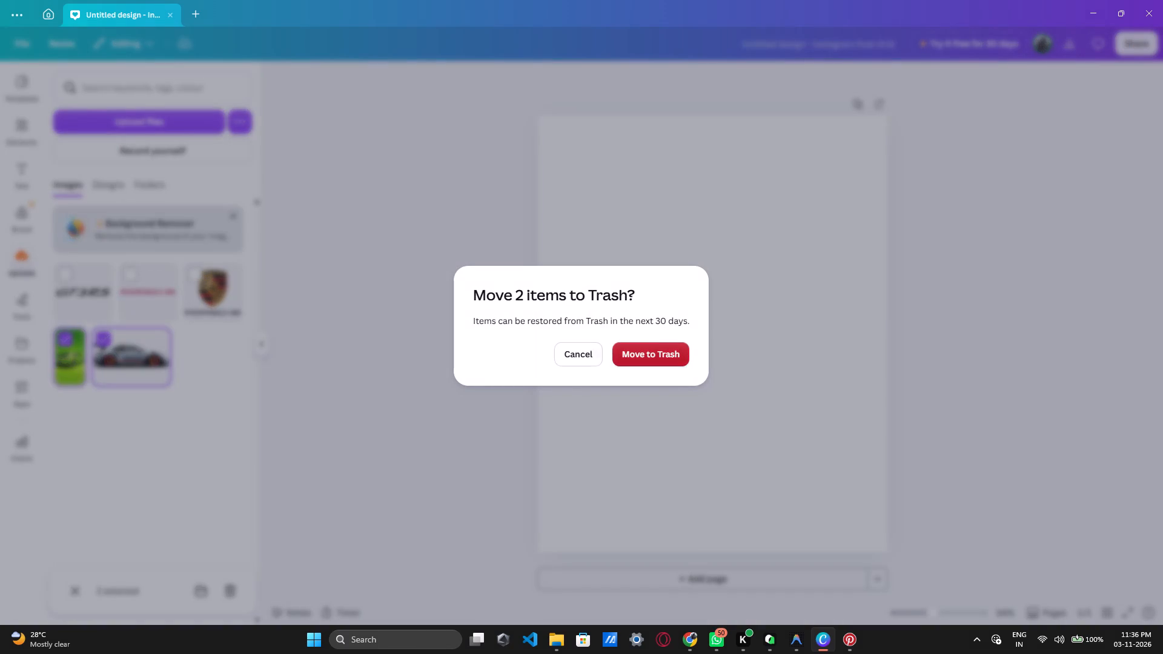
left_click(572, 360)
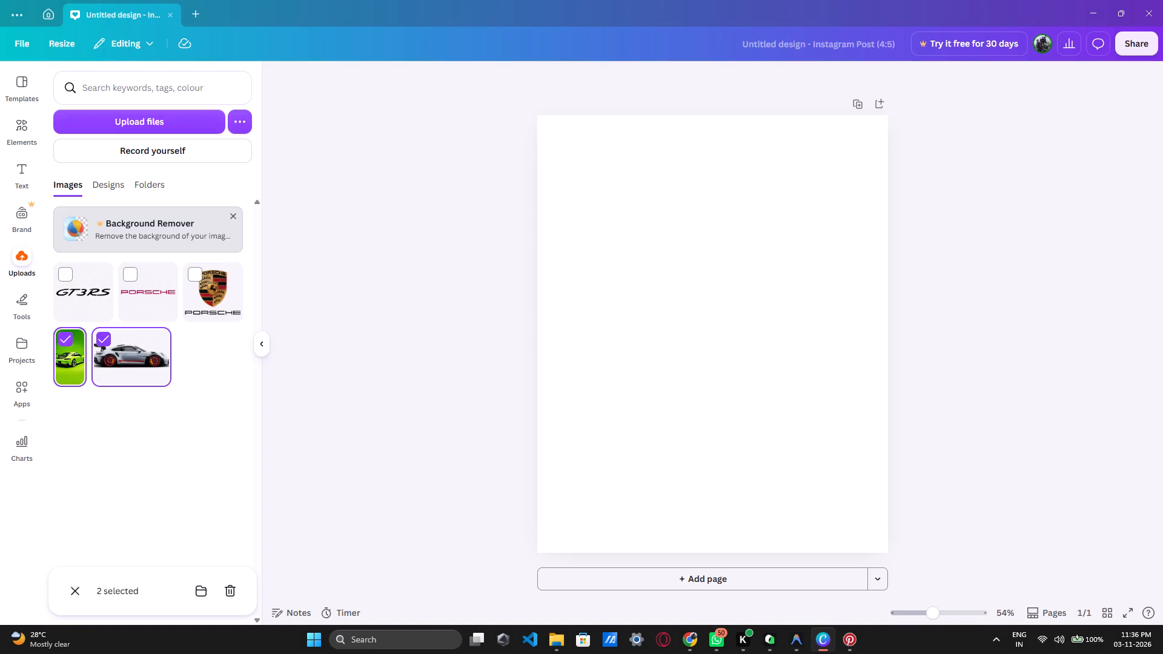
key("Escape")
Upload the Porsche GT-3, Porsche and porche911 gt images from the canva assets folder in Downloads.
left_click(140, 122)
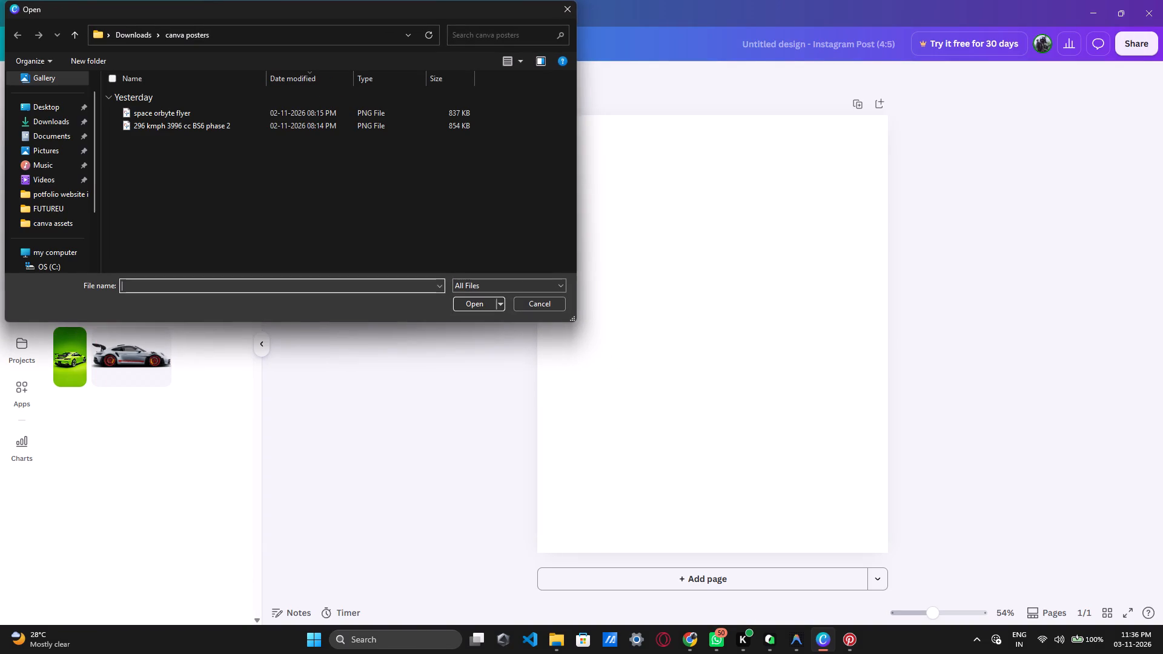
left_click_drag(174, 174, 180, 140)
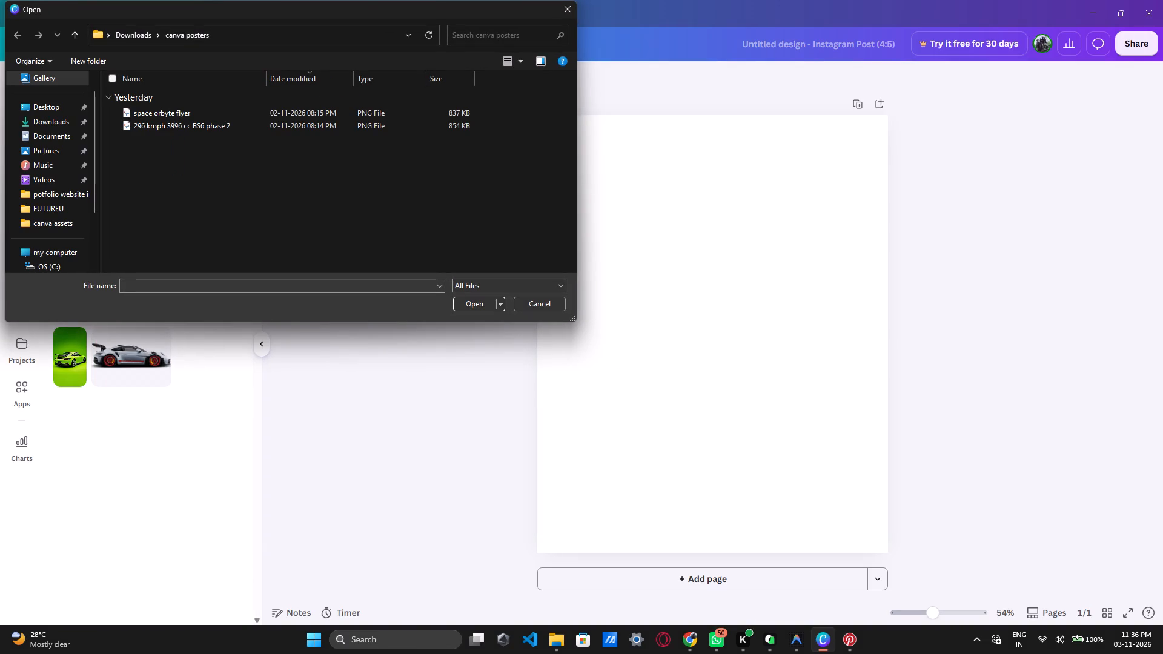
left_click(14, 34)
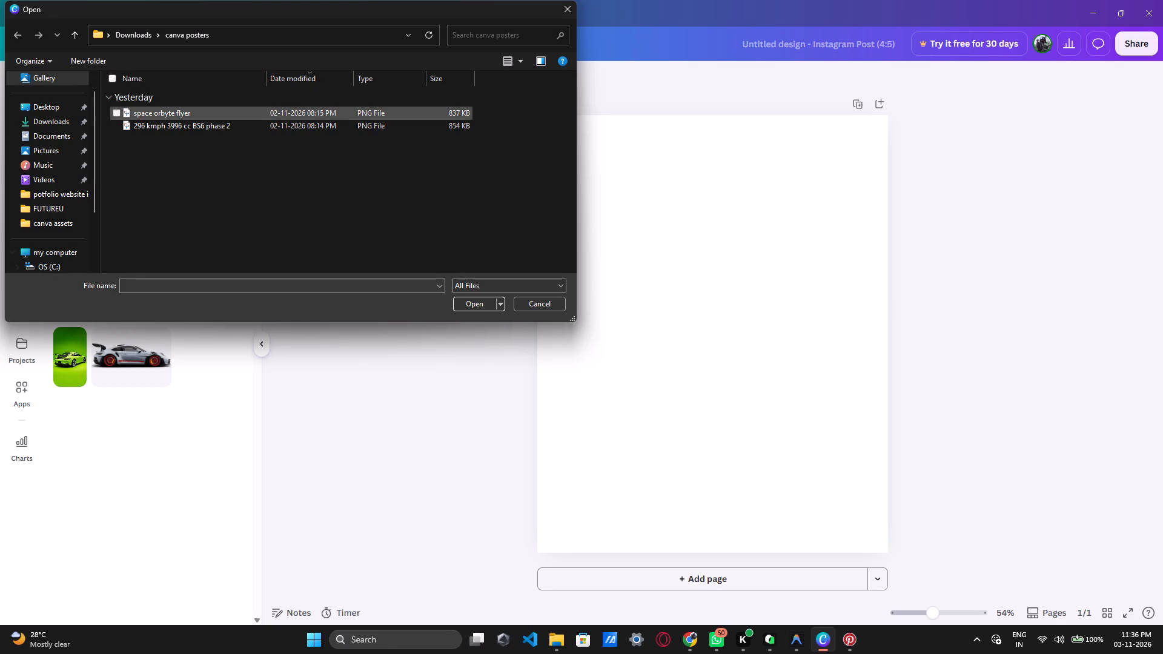
left_click(144, 32)
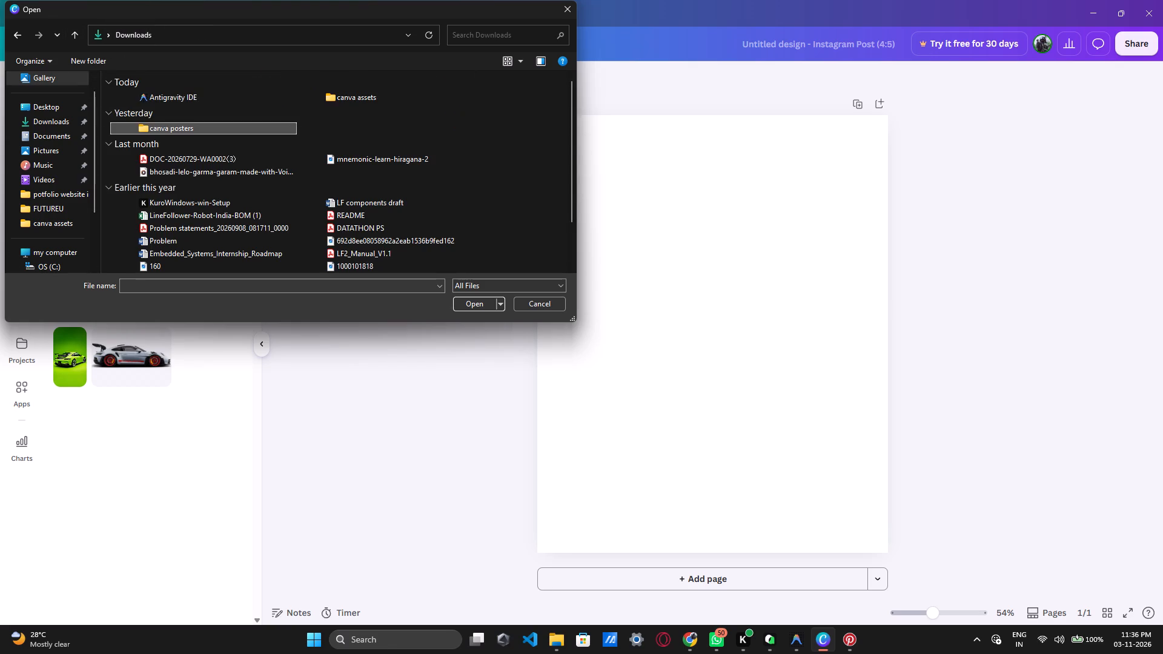
double_click(343, 95)
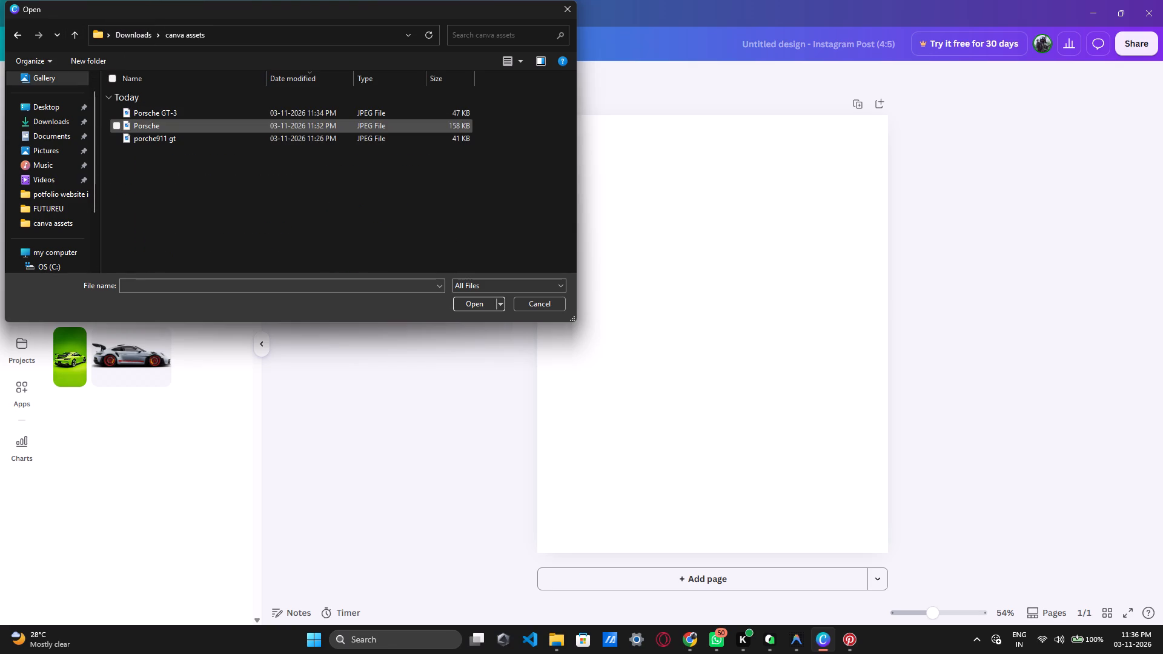
left_click_drag(181, 166, 188, 105)
left_click(480, 302)
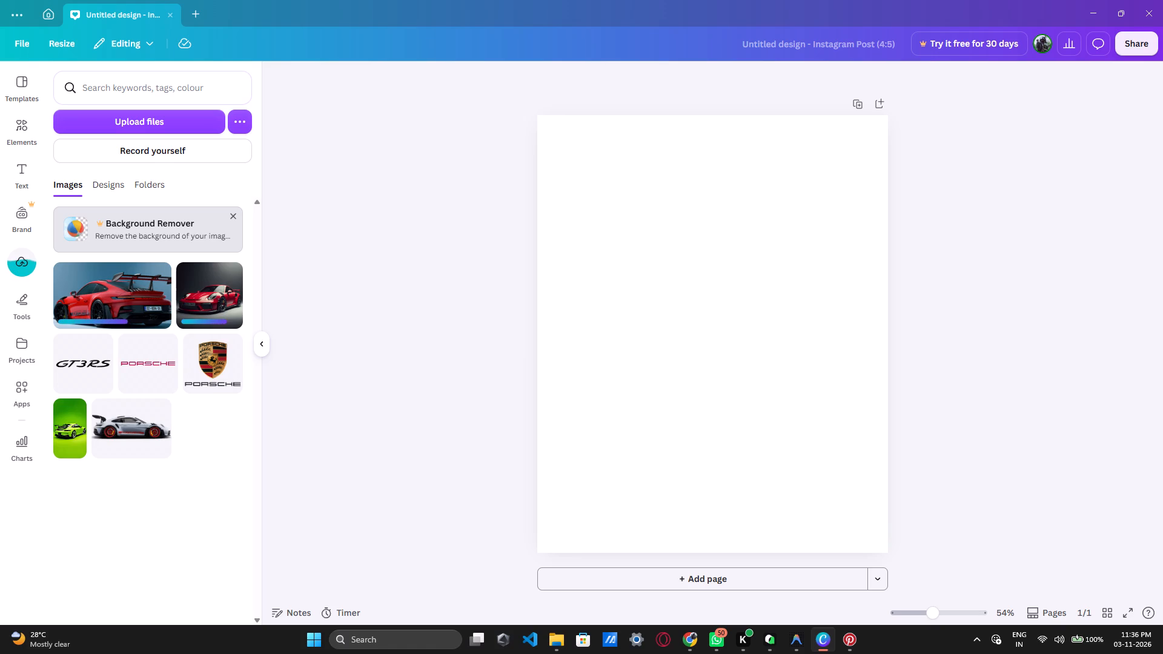
scroll(86, 421, "up", 4)
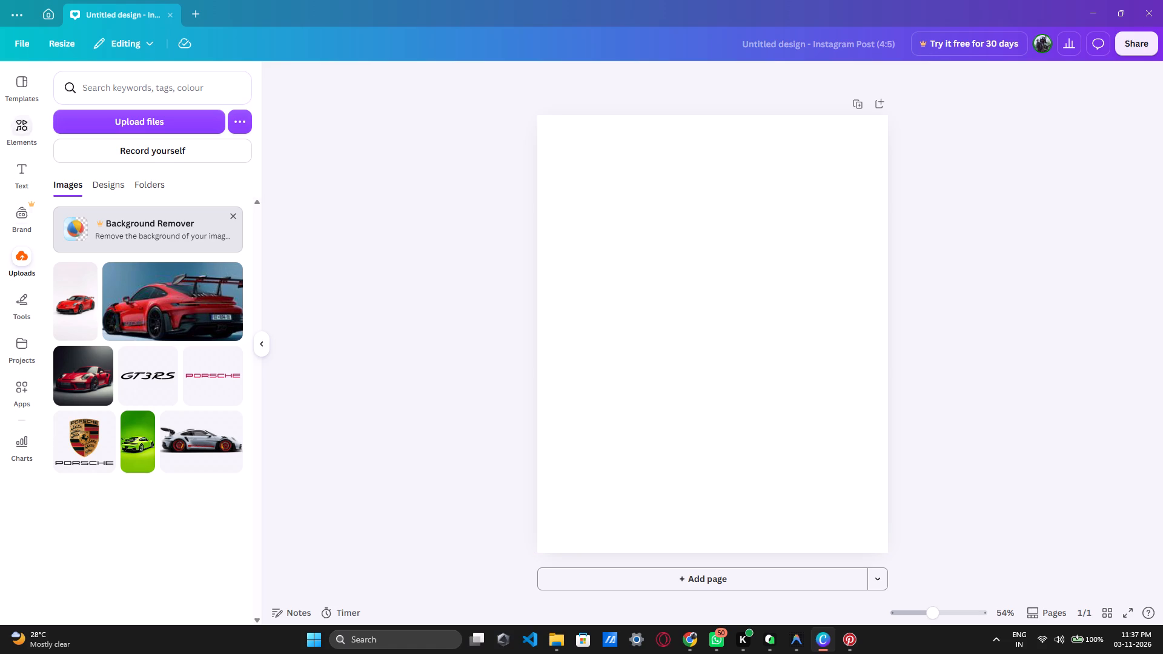
Add the square basic-shape frame to the page, tilted counter-clockwise and narrowed into a tall rectangle.
left_click(21, 120)
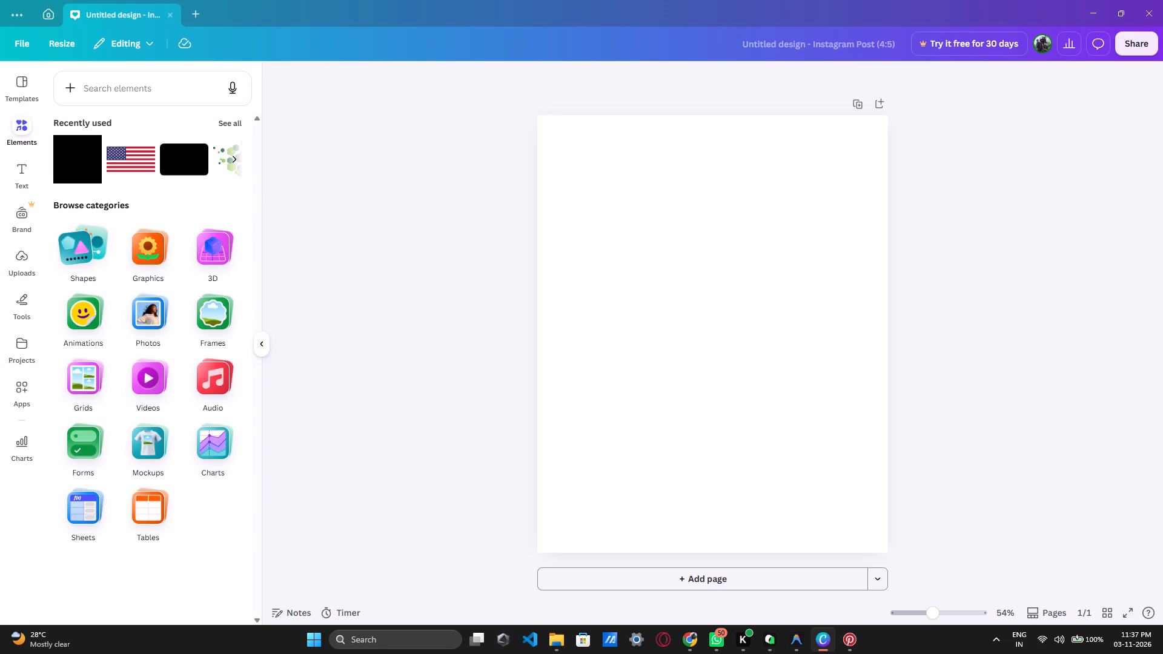
left_click(213, 301)
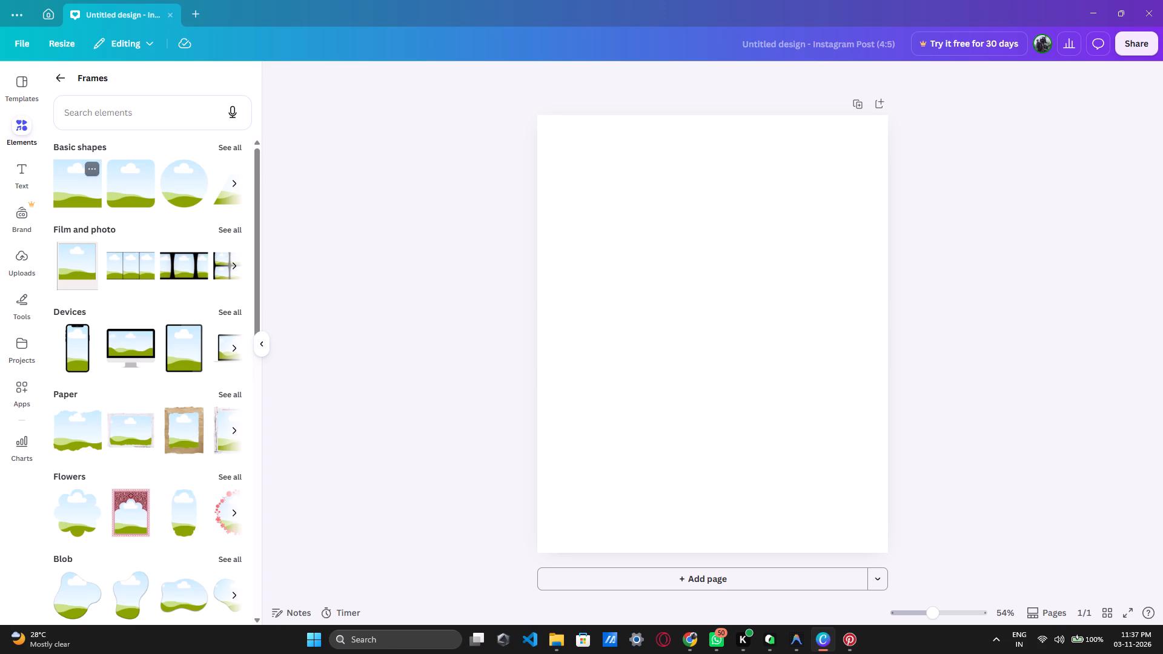
left_click(84, 190)
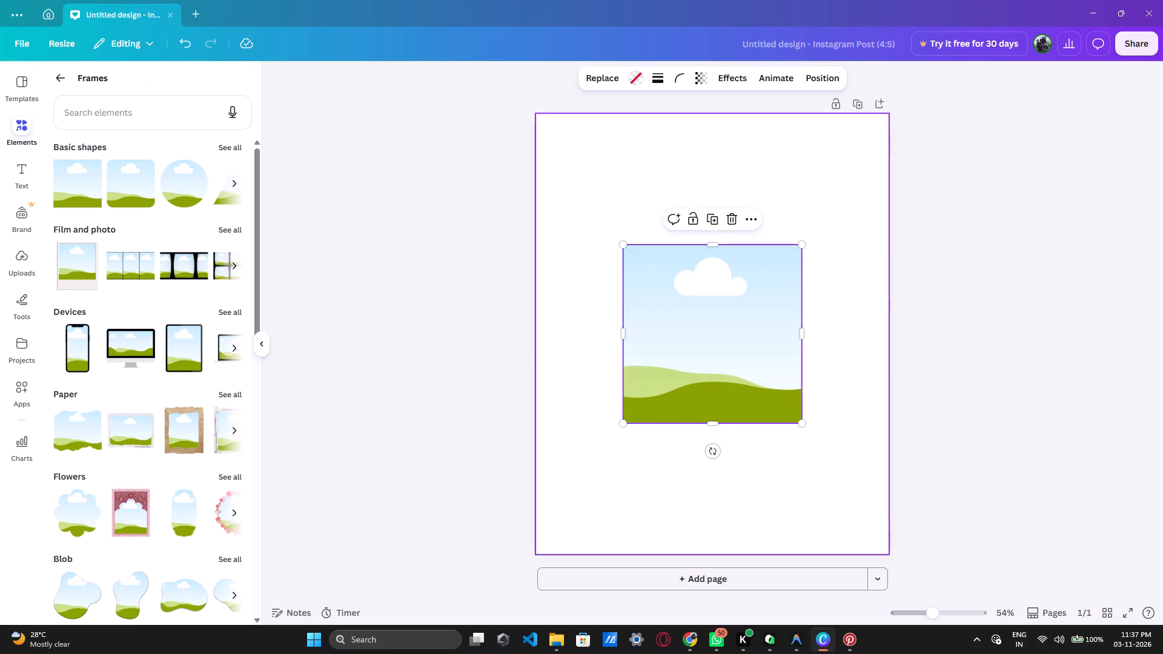
left_click_drag(712, 448, 774, 463)
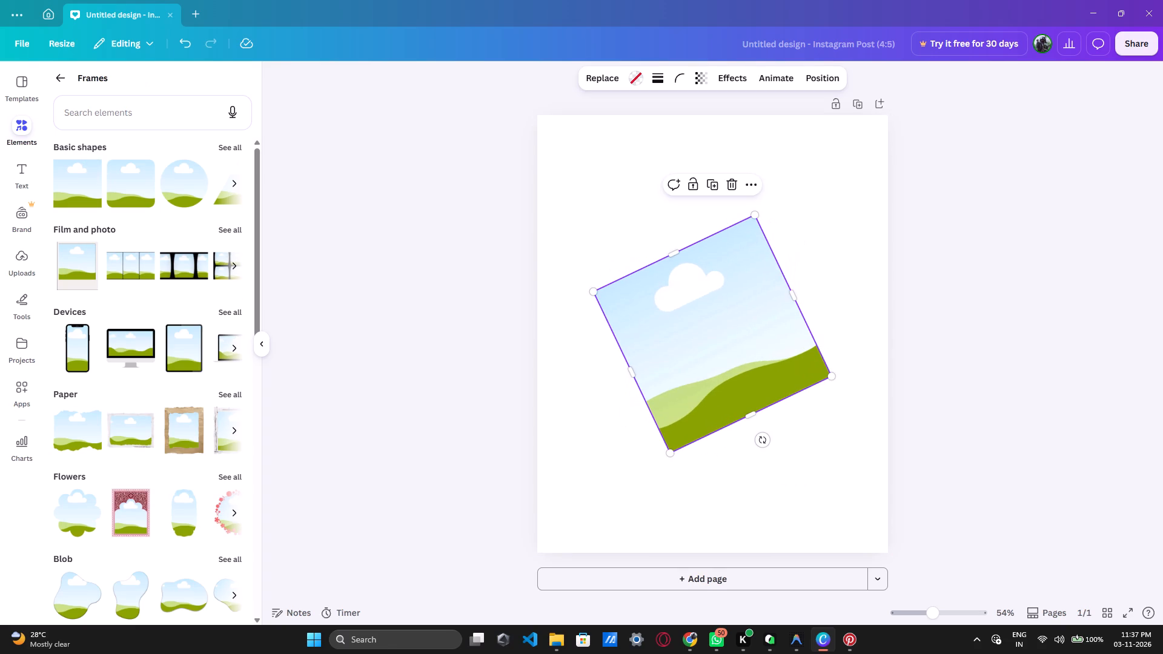
left_click_drag(631, 370, 702, 349)
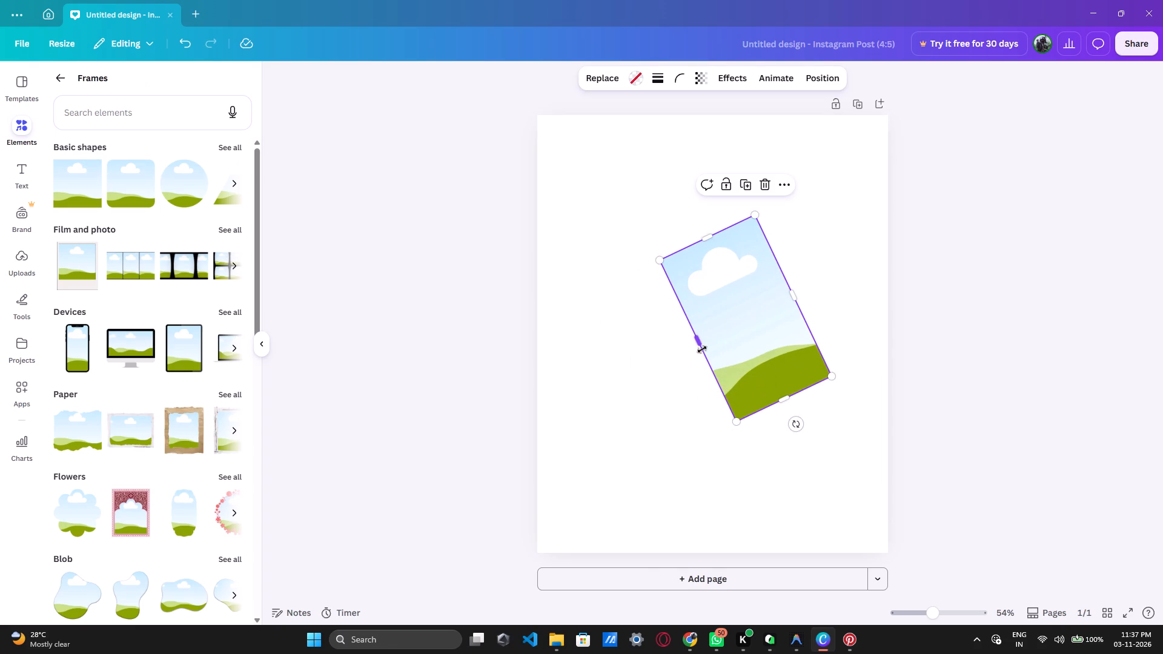
Fit the frame over the page's upper-left edge, making it narrower and less tilted, with its lowest corner on the page's left edge.
left_click_drag(758, 326, 551, 195)
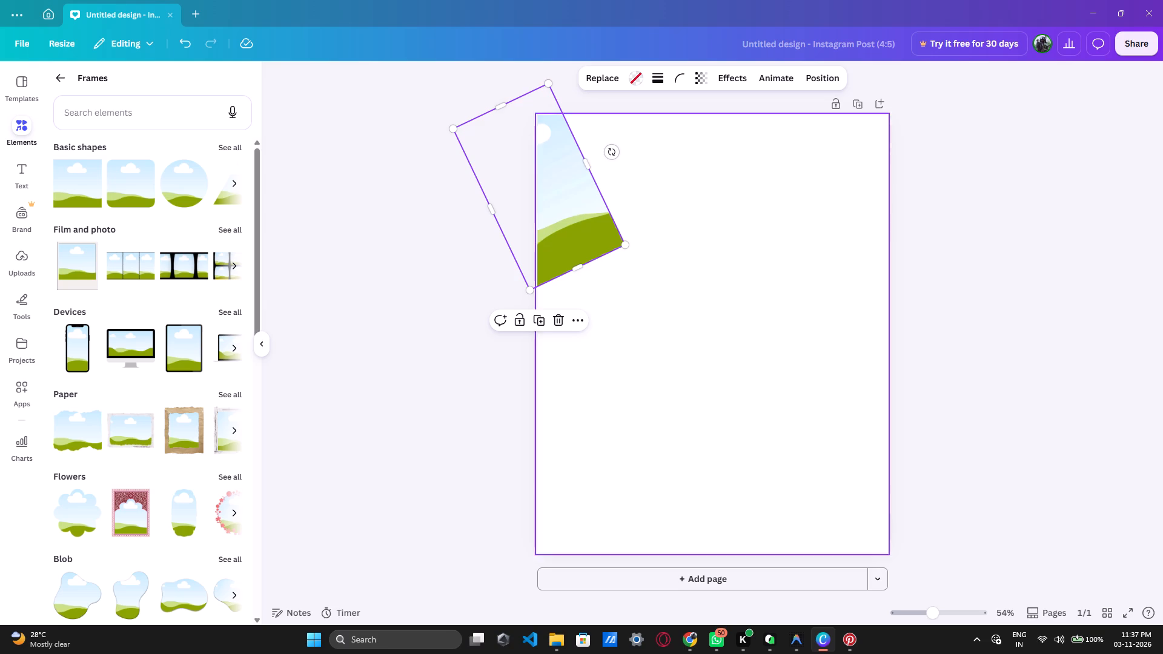
left_click_drag(588, 164, 573, 180)
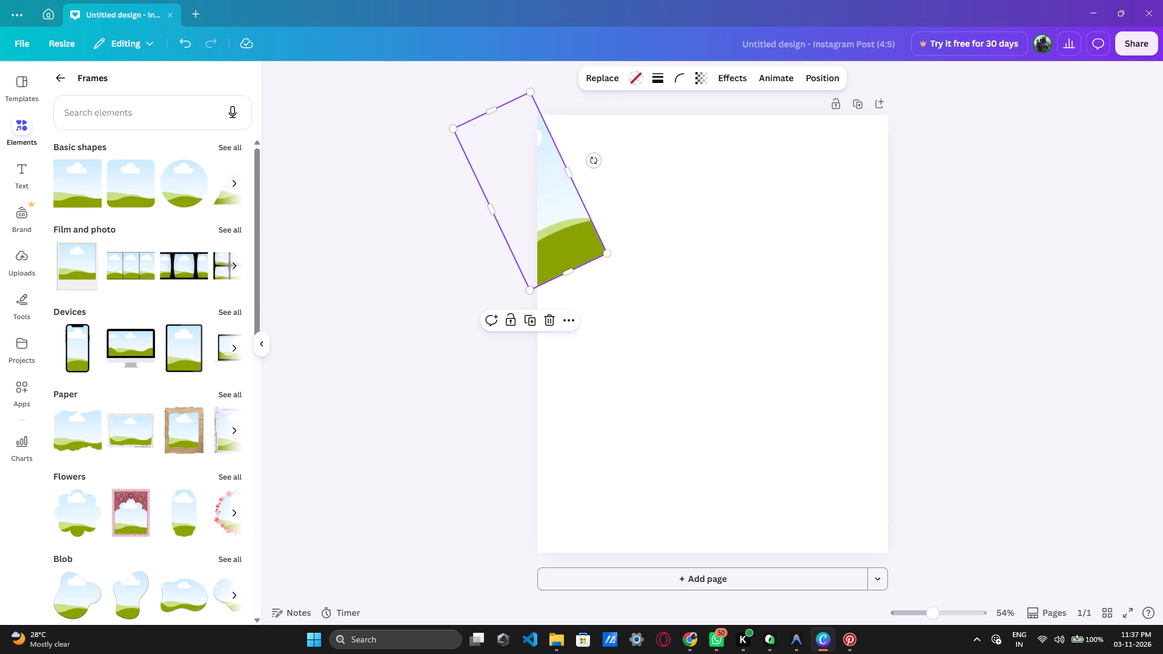
left_click_drag(565, 208, 622, 230)
left_click_drag(652, 183, 654, 185)
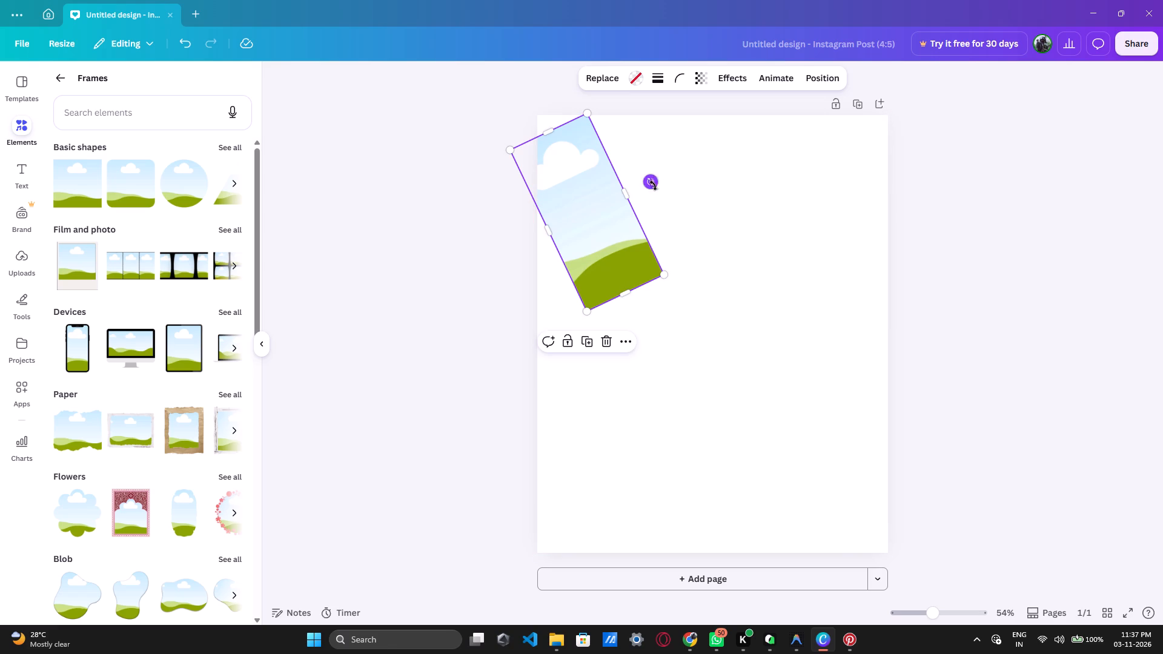
left_click_drag(654, 185, 654, 188)
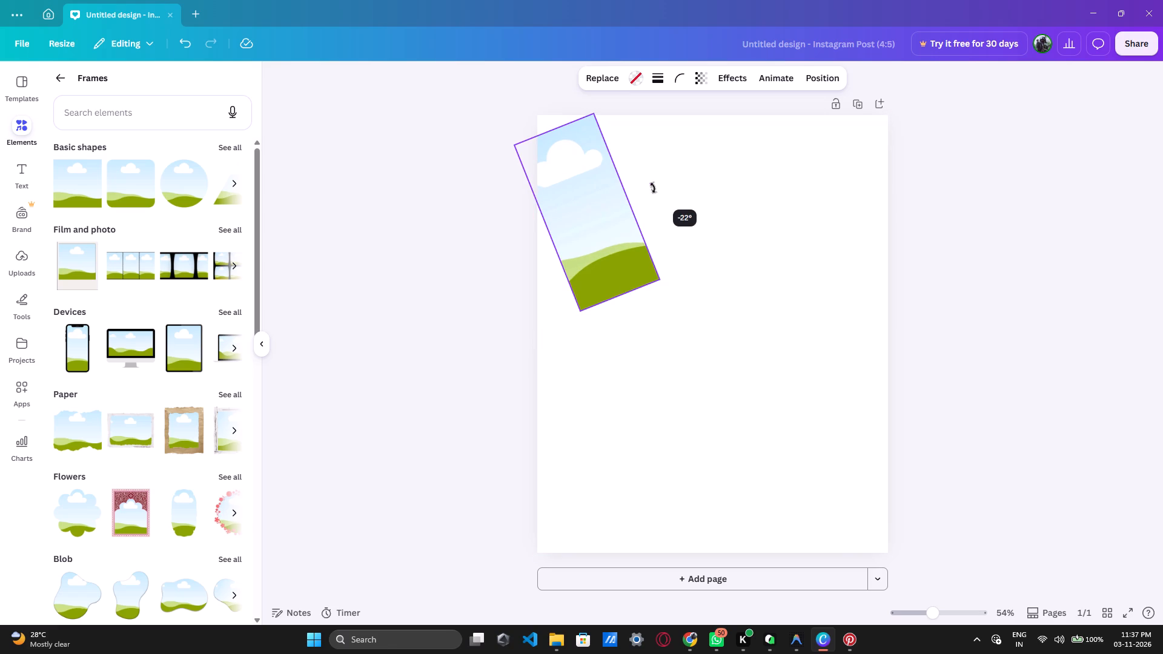
left_click_drag(654, 188, 653, 190)
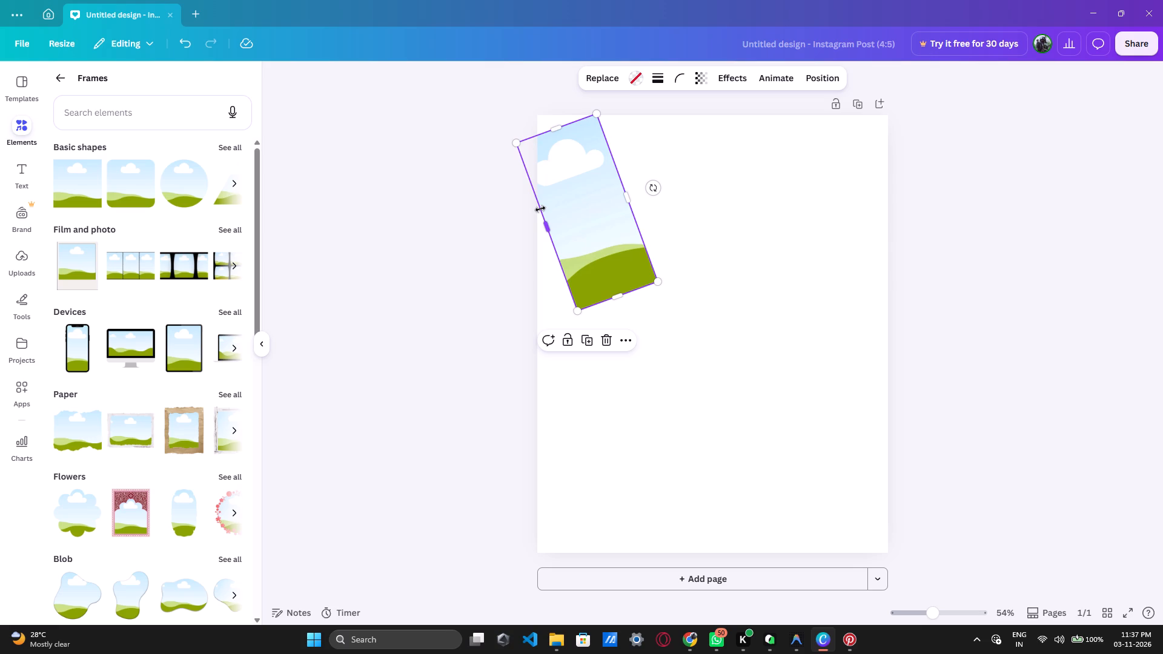
left_click_drag(580, 183, 546, 172)
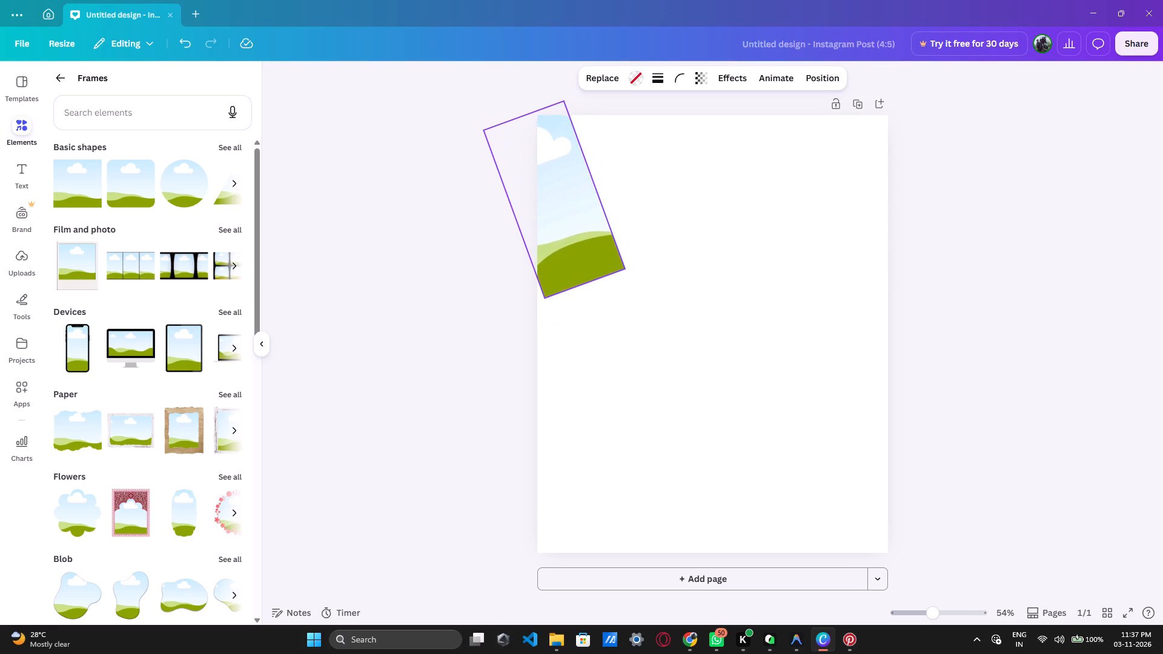
left_click_drag(546, 172, 540, 176)
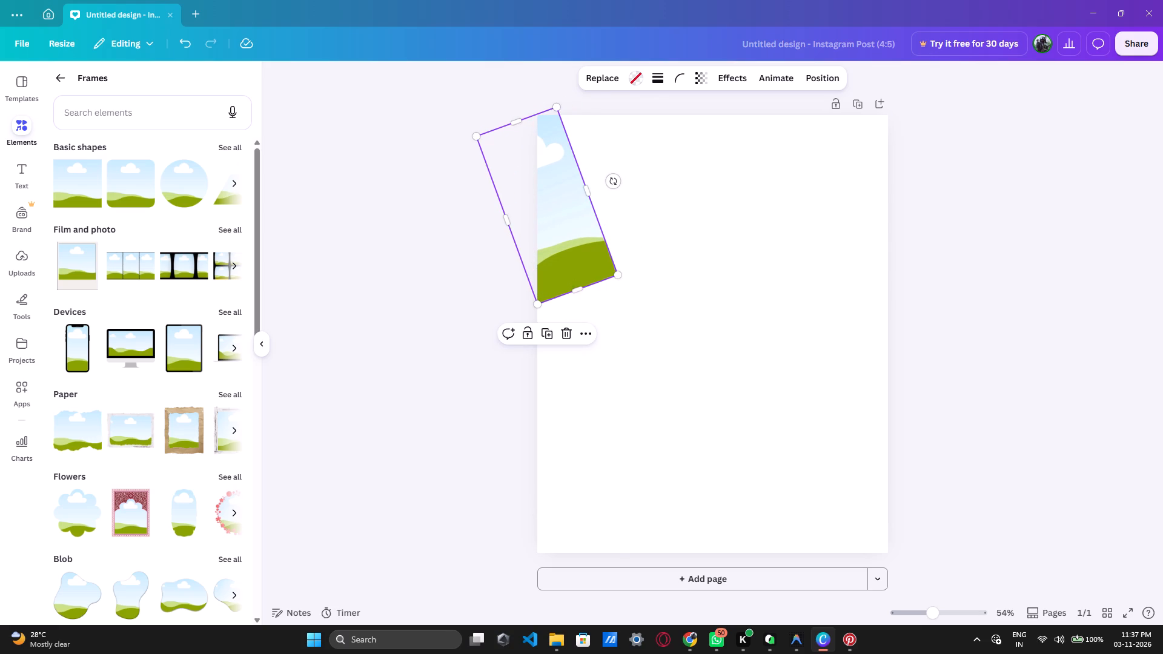
Lengthen the tilted frame to a height of about 1,049 and widen it slightly past the page's left edge.
left_click_drag(578, 289, 653, 456)
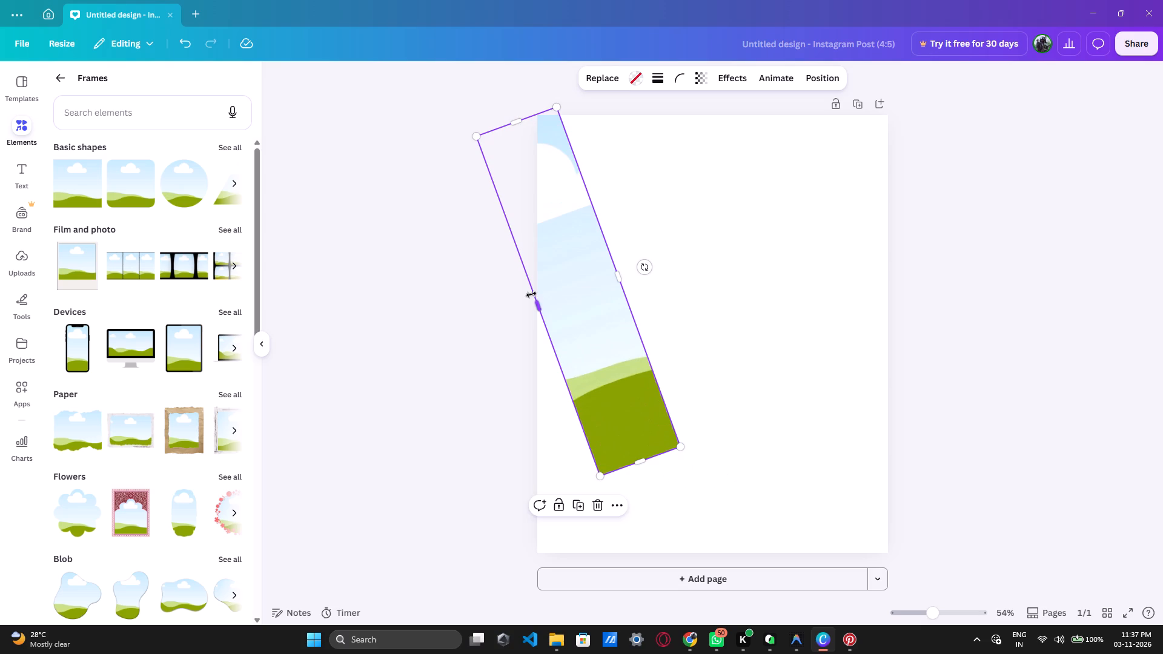
left_click_drag(539, 305, 522, 314)
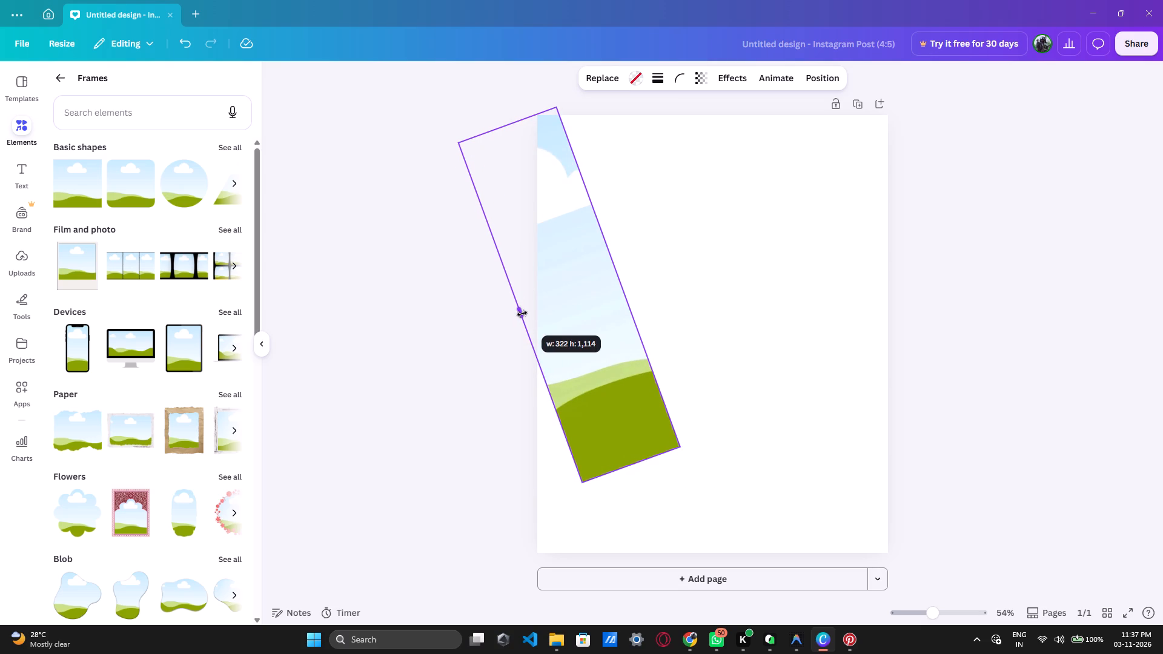
left_click_drag(522, 314, 525, 312)
left_click(586, 291)
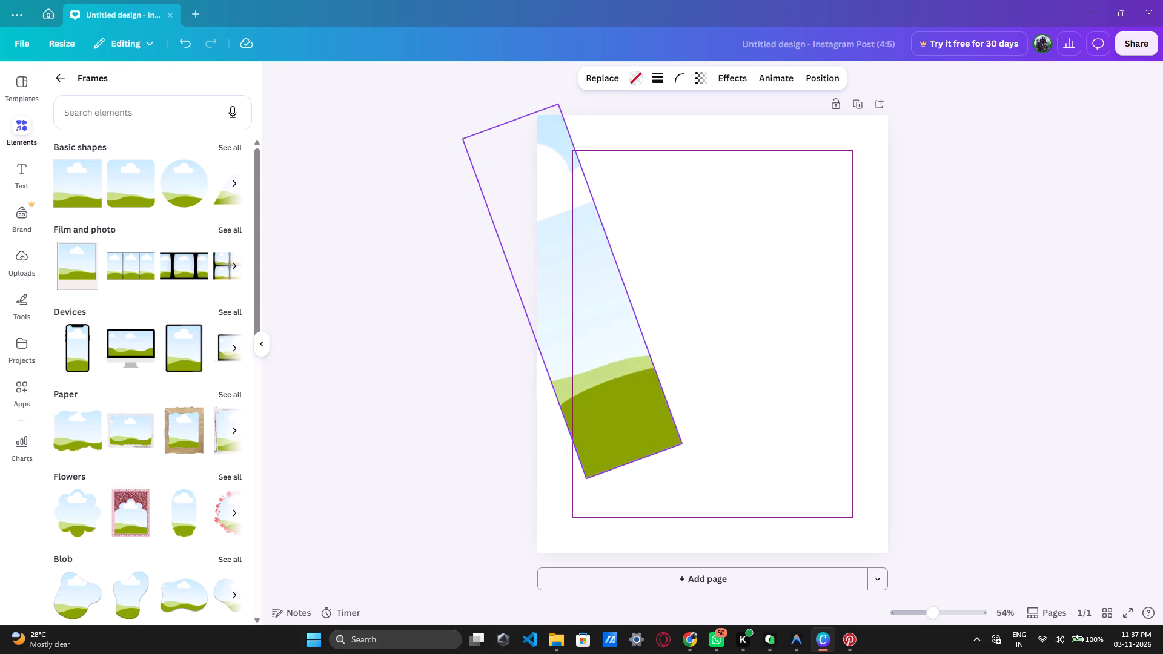
left_click_drag(636, 460, 624, 438)
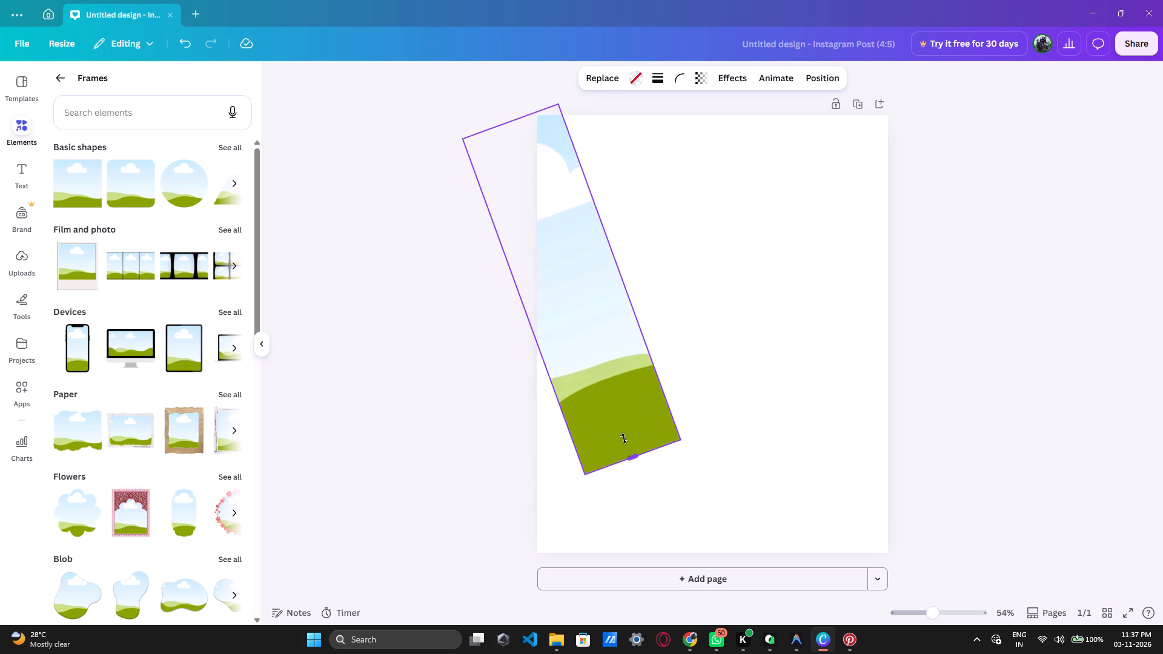
left_click_drag(624, 438, 618, 420)
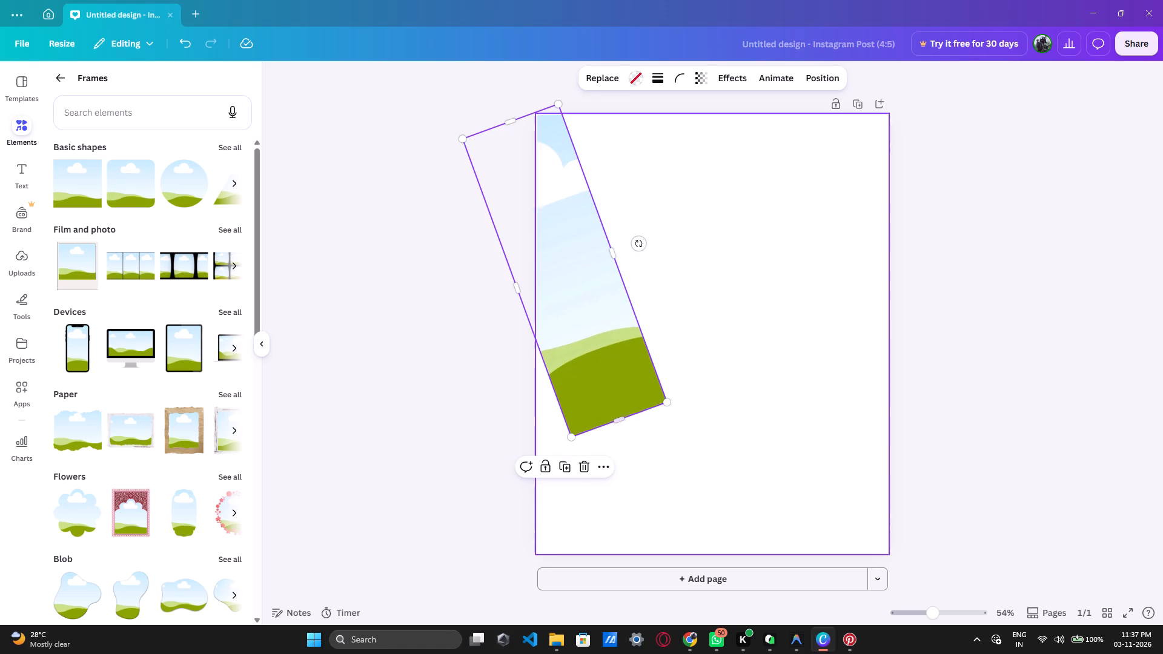
Duplicate the tilted frame and space the copies across the page, one in the middle and one over the right edge.
left_click(561, 466)
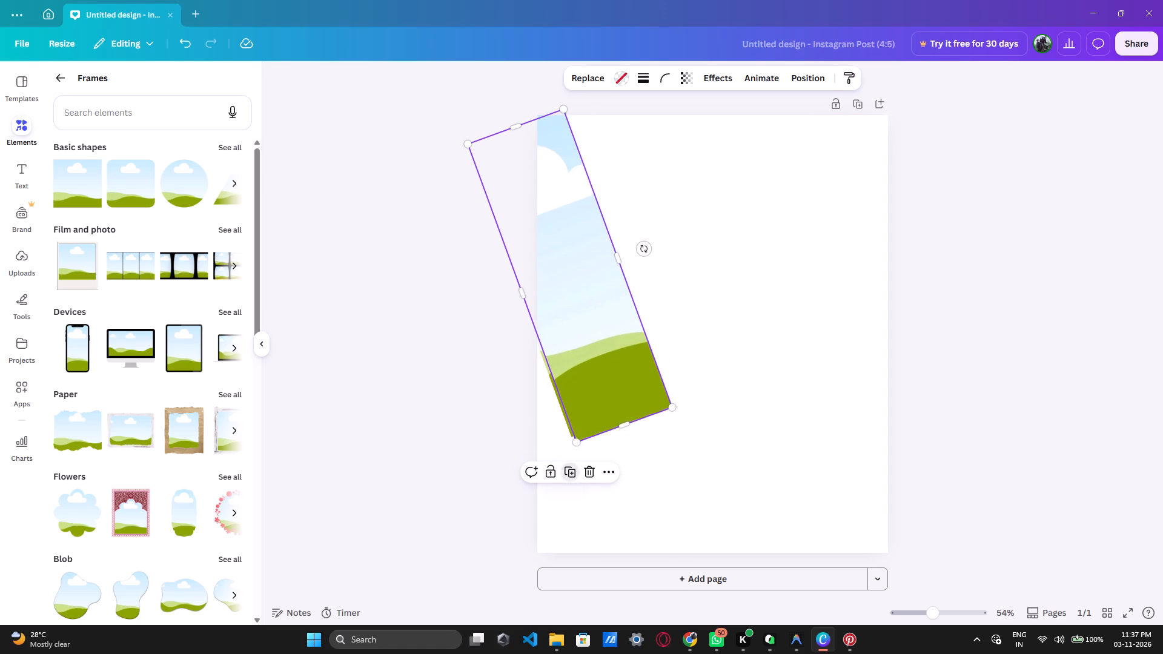
left_click_drag(591, 360, 721, 322)
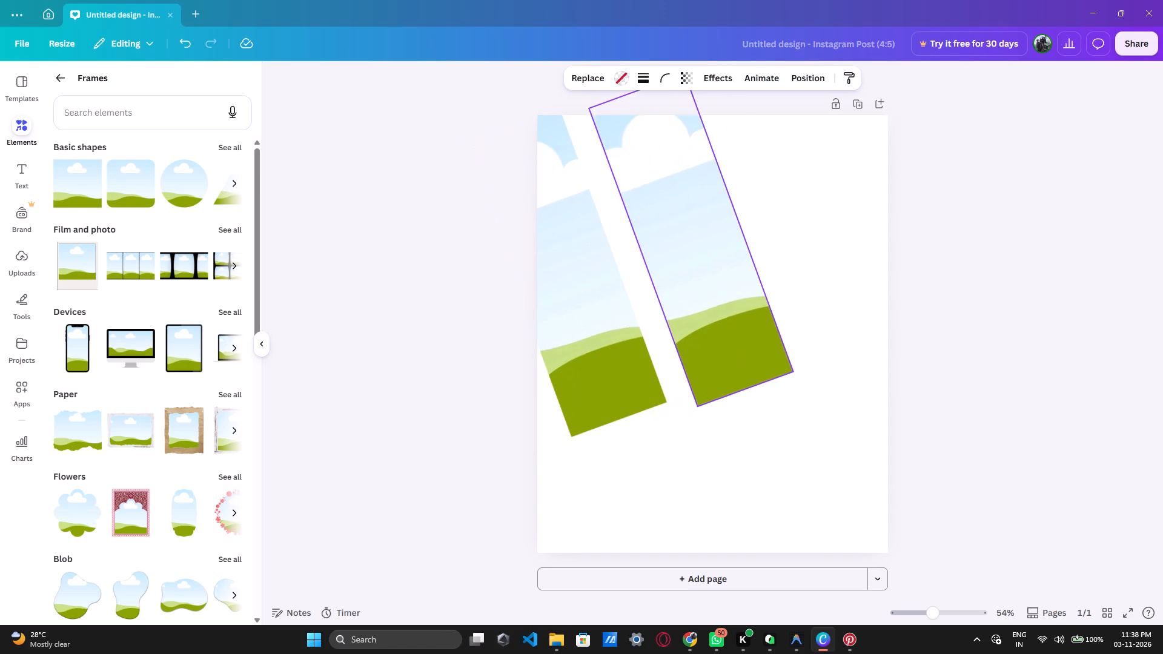
left_click_drag(721, 322, 754, 316)
left_click_drag(754, 316, 760, 343)
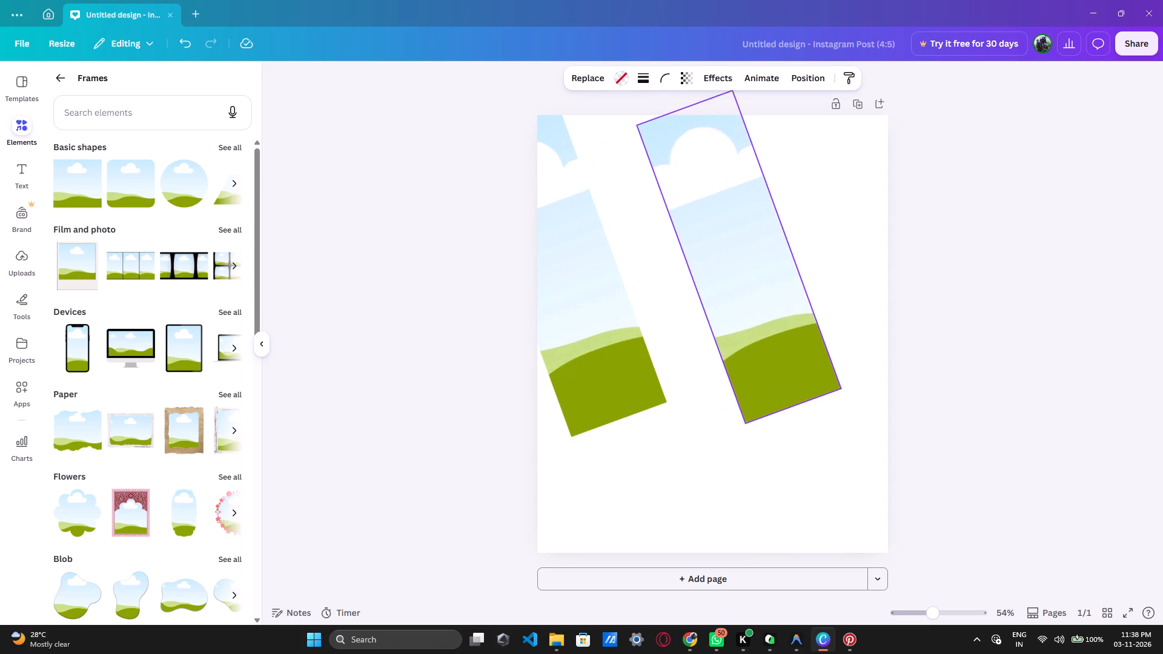
Lengthen the second tilted frame slightly and position it mid-page, running past the page's top edge with a gap beside the first frame.
left_click_drag(760, 343, 729, 317)
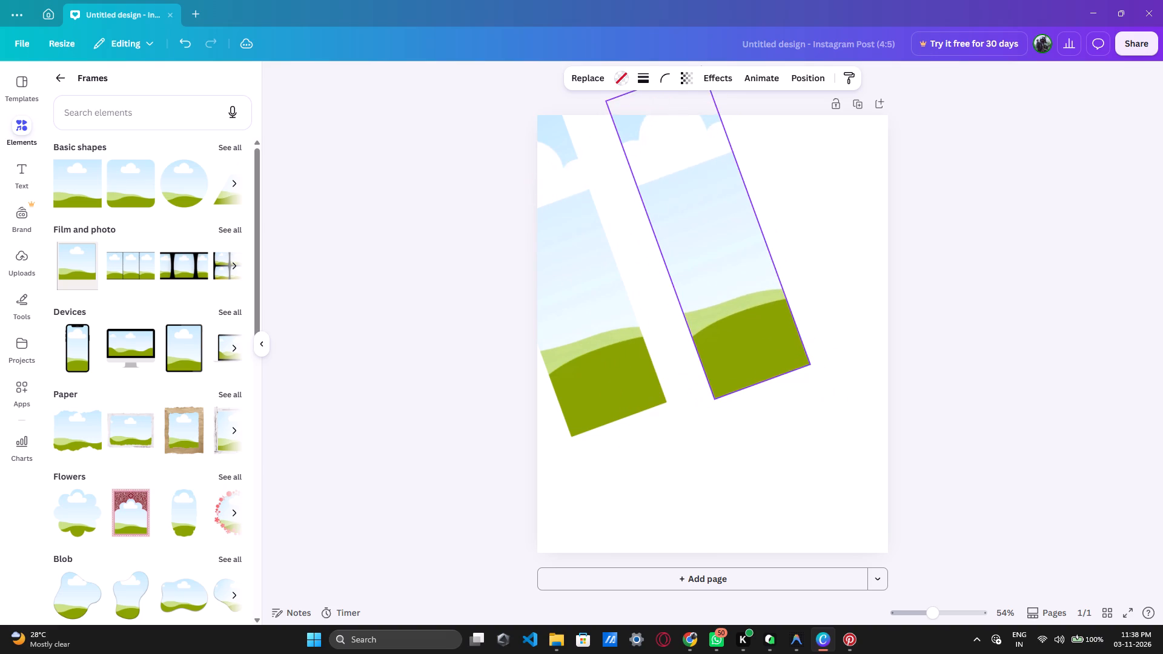
left_click_drag(729, 317, 738, 342)
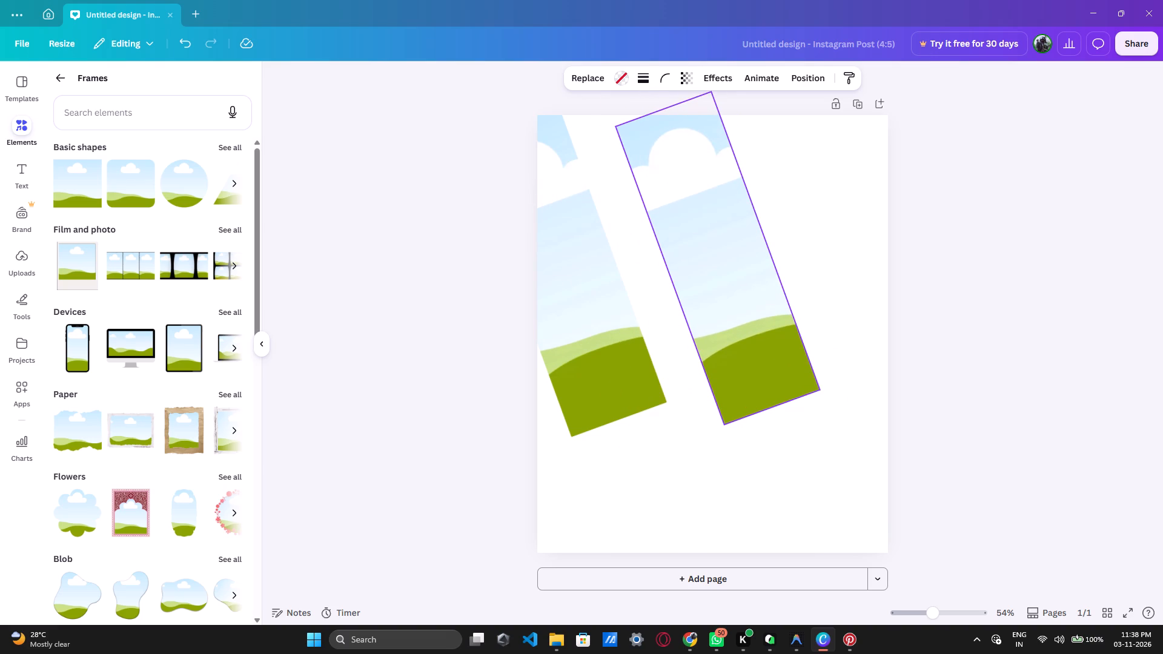
left_click_drag(738, 342, 730, 343)
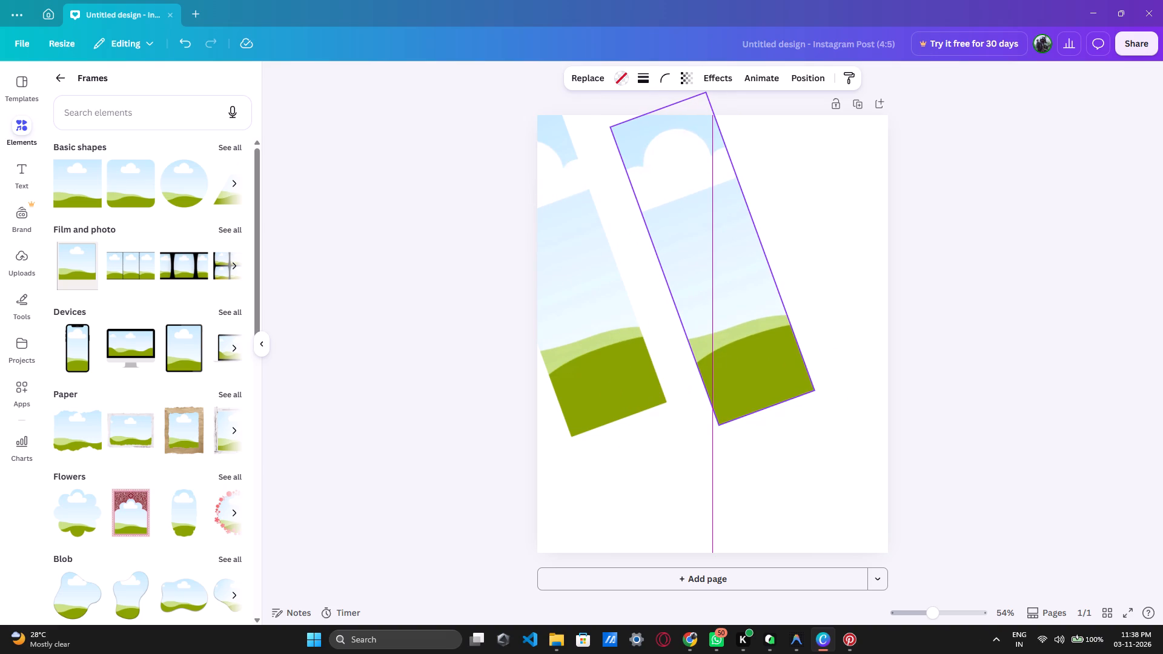
left_click_drag(730, 343, 715, 370)
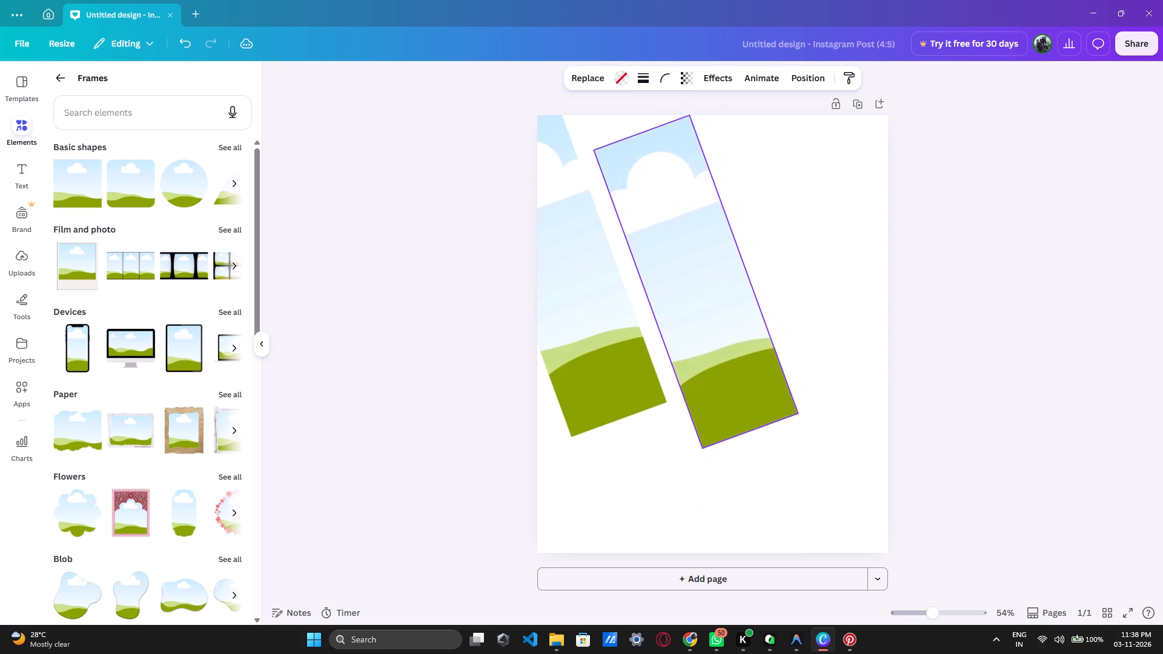
left_click_drag(715, 370, 726, 320)
left_click_drag(758, 387, 760, 386)
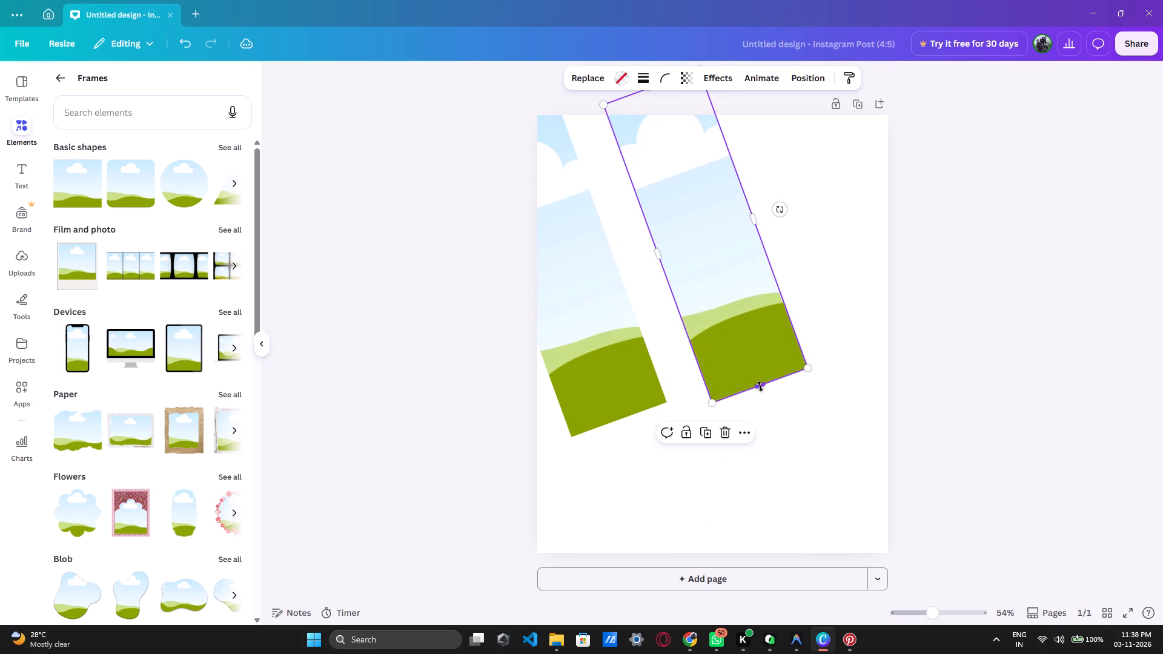
left_click_drag(760, 386, 792, 451)
left_click_drag(749, 363, 742, 349)
left_click_drag(780, 443, 762, 397)
left_click_drag(728, 317, 714, 322)
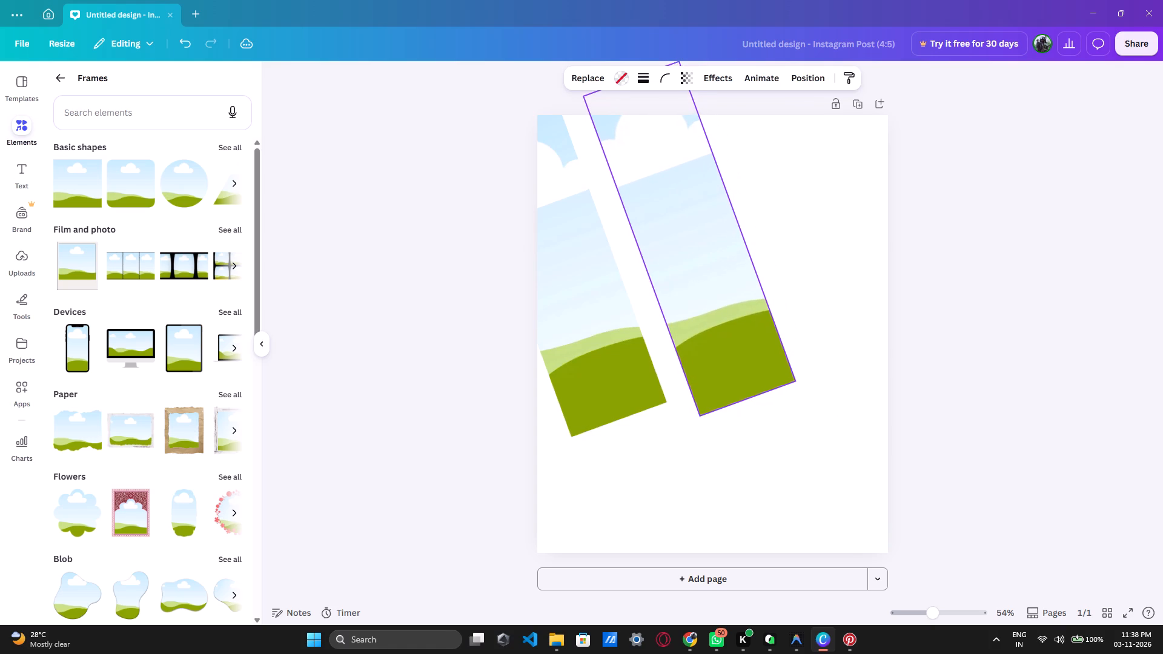
left_click_drag(714, 322, 727, 325)
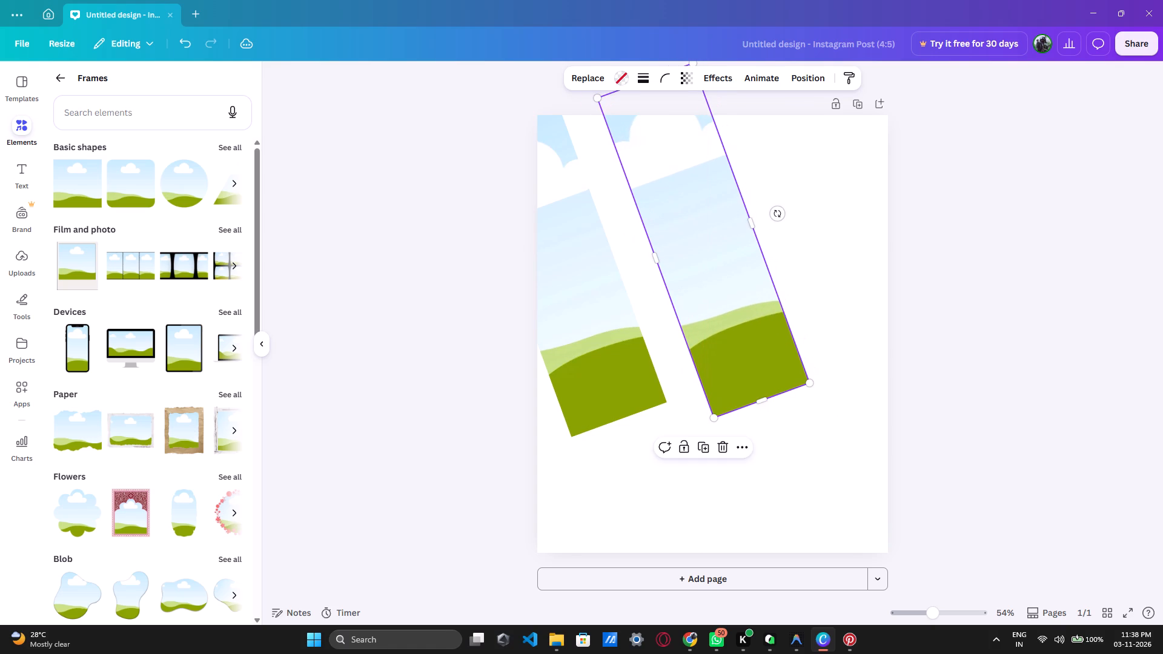
Duplicate the middle tilted frame so the copy sits over the page's right edge.
left_click(699, 448)
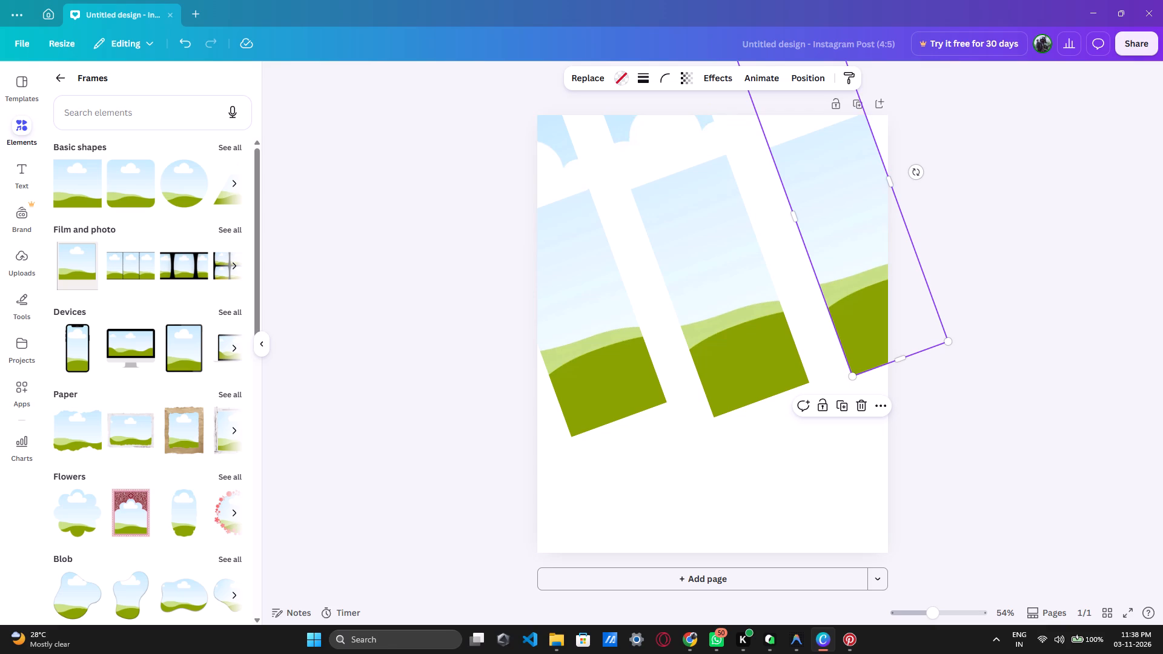
Widen the rightmost tilted frame to about 390, and widen the middle frame slightly towards it.
left_click_drag(892, 182, 915, 168)
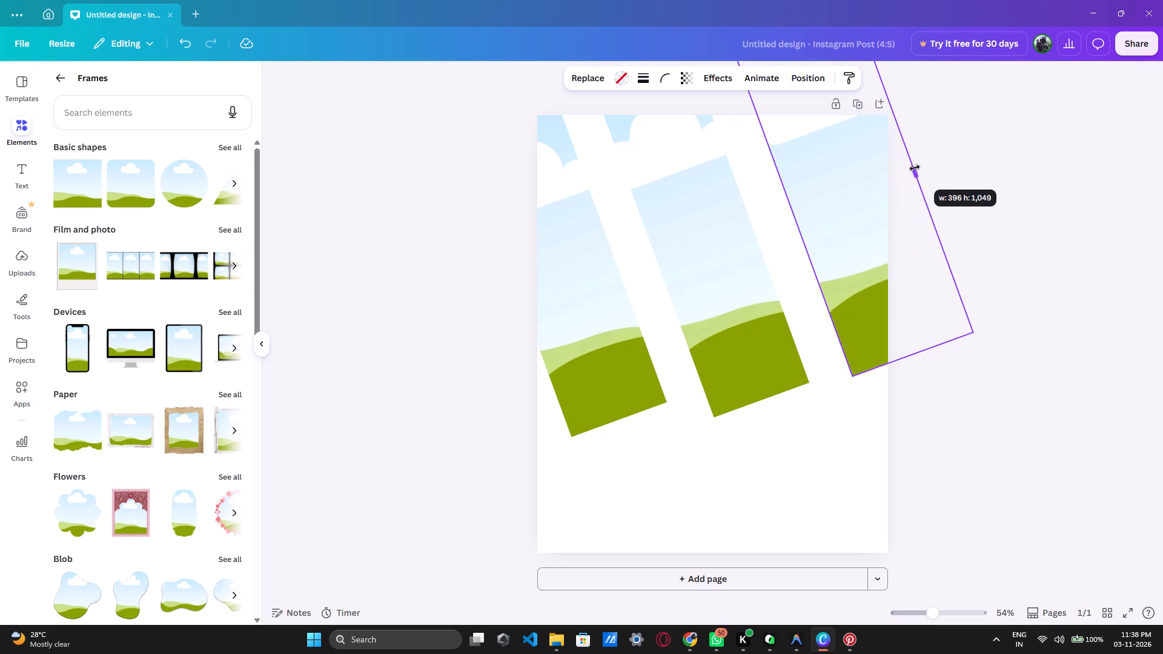
left_click_drag(915, 168, 912, 170)
left_click(743, 230)
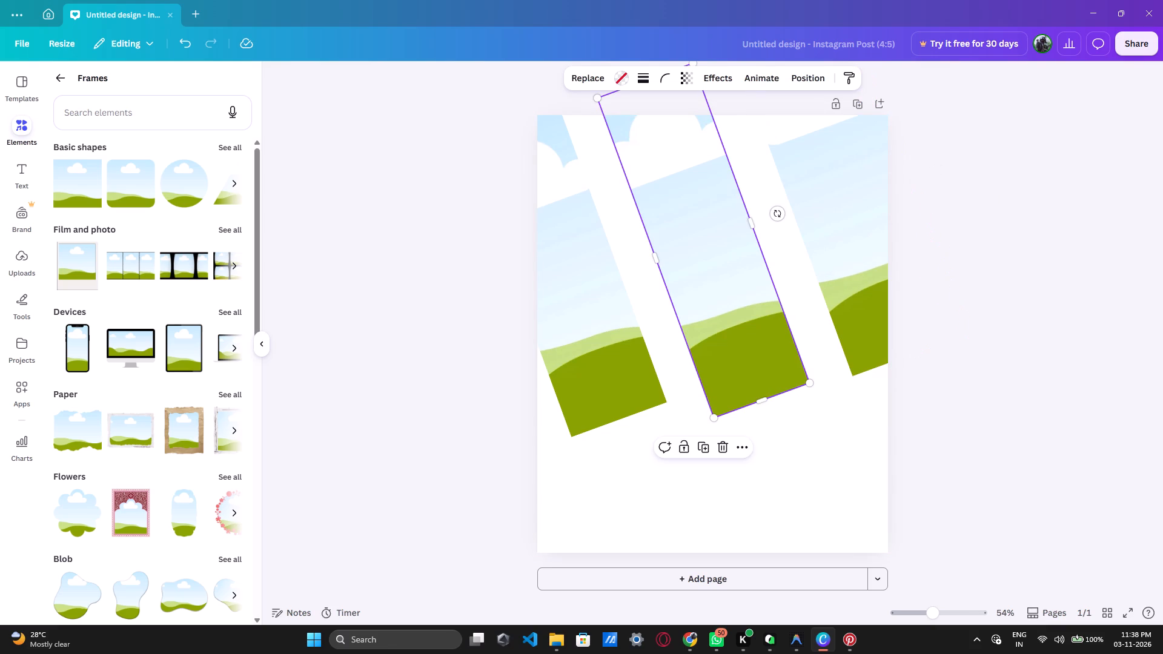
left_click_drag(754, 223, 770, 216)
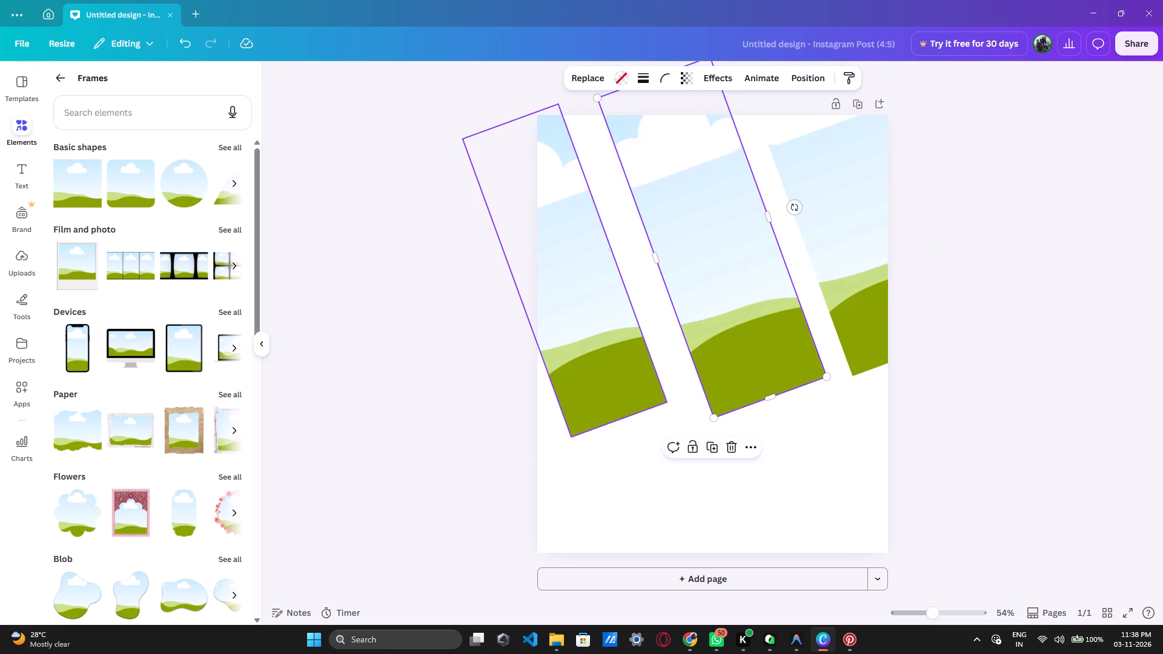
Widen the leftmost tilted frame towards the middle frame and shift it slightly down.
left_click(580, 248)
left_click_drag(613, 251, 631, 245)
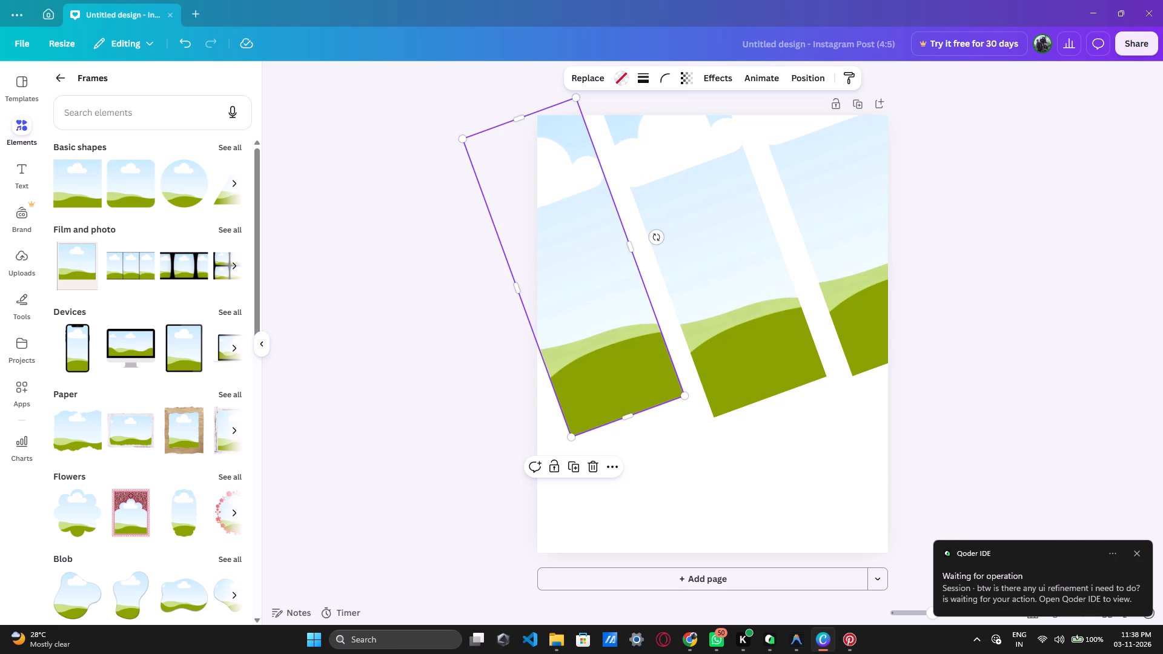
left_click_drag(571, 300, 563, 303)
left_click(569, 299)
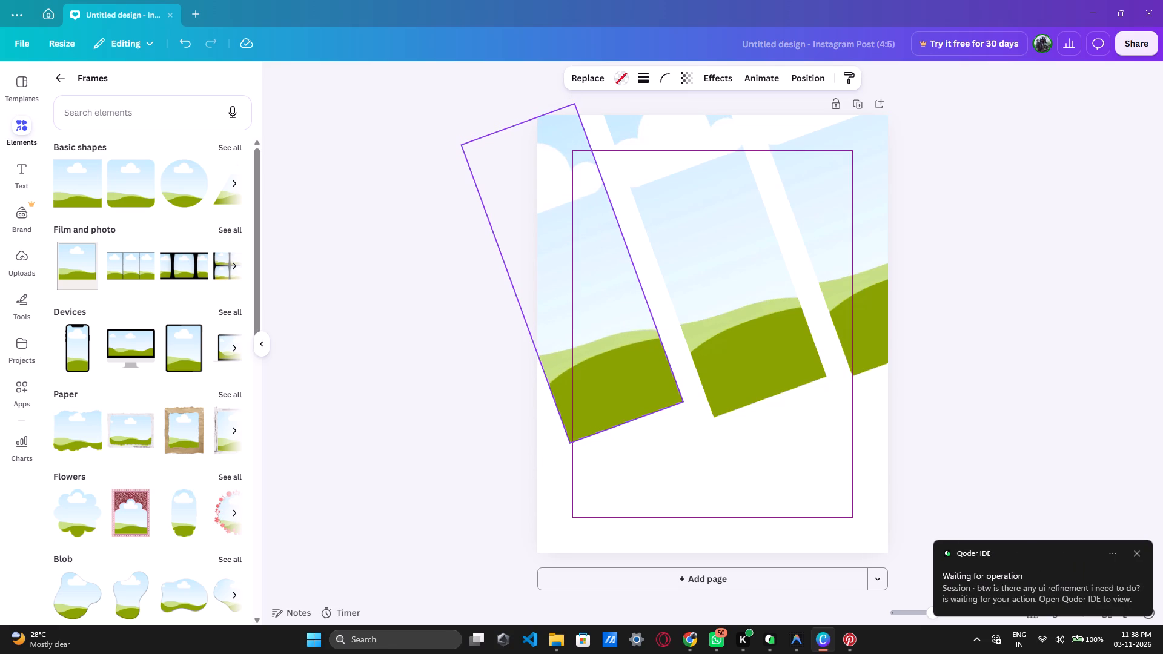
Nudge the middle tilted frame down and lower the rightmost one until their bottom corners align, with an even gap between frames.
left_click(735, 257)
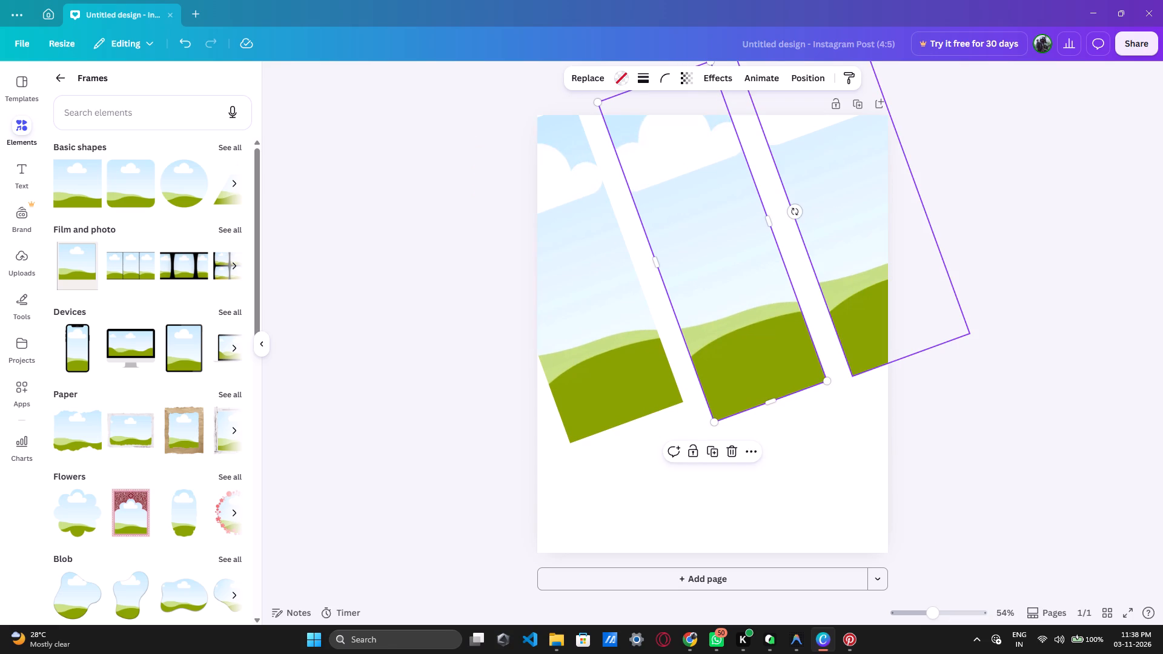
left_click_drag(819, 228, 823, 263)
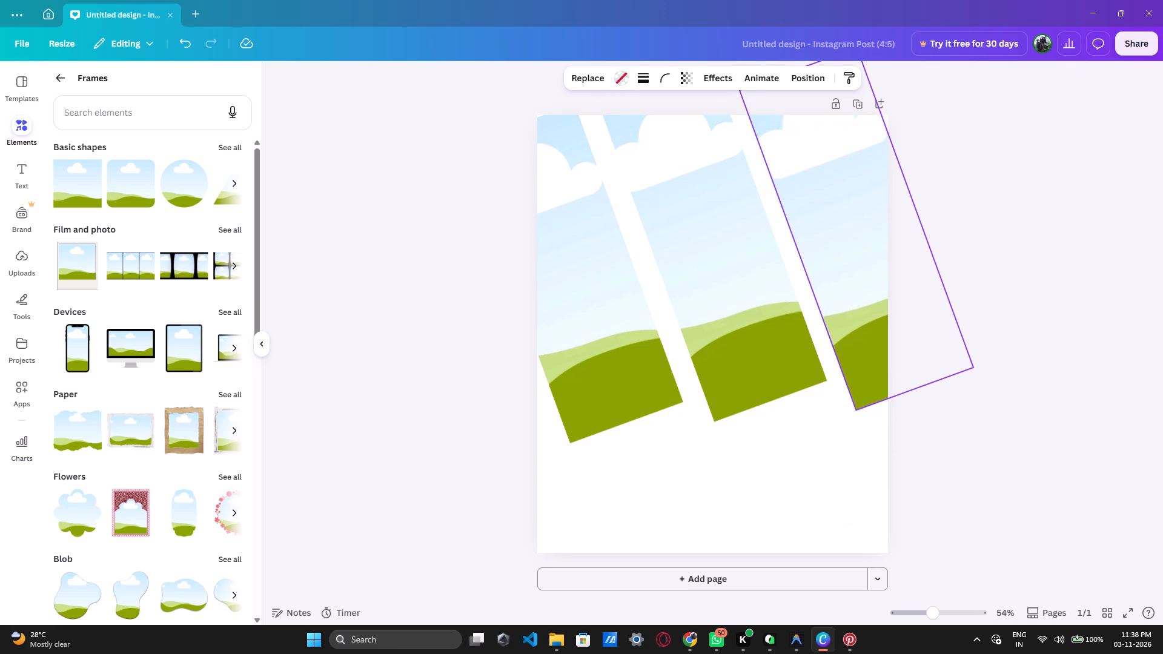
left_click_drag(823, 263, 826, 267)
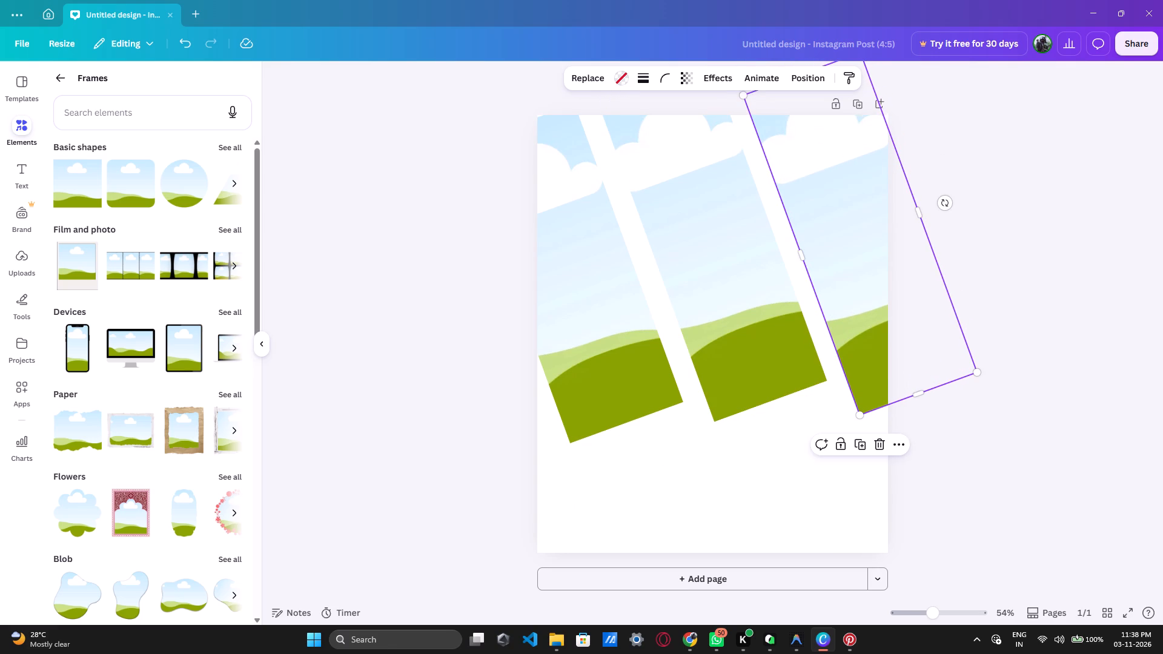
left_click_drag(835, 266, 840, 270)
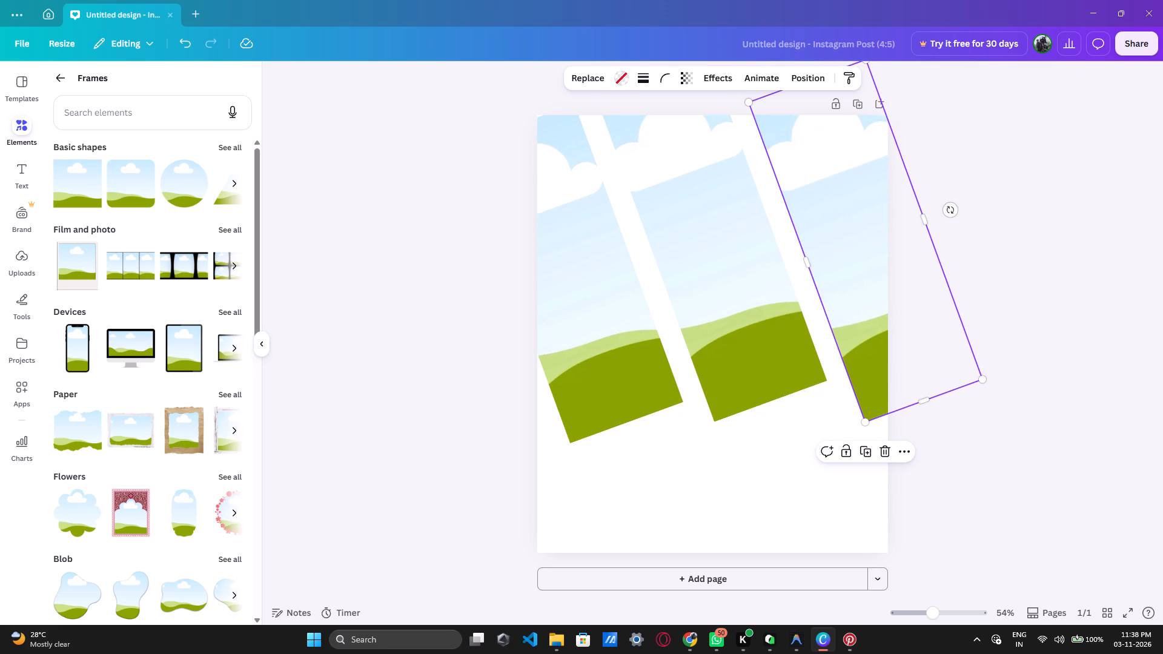
left_click(1028, 261)
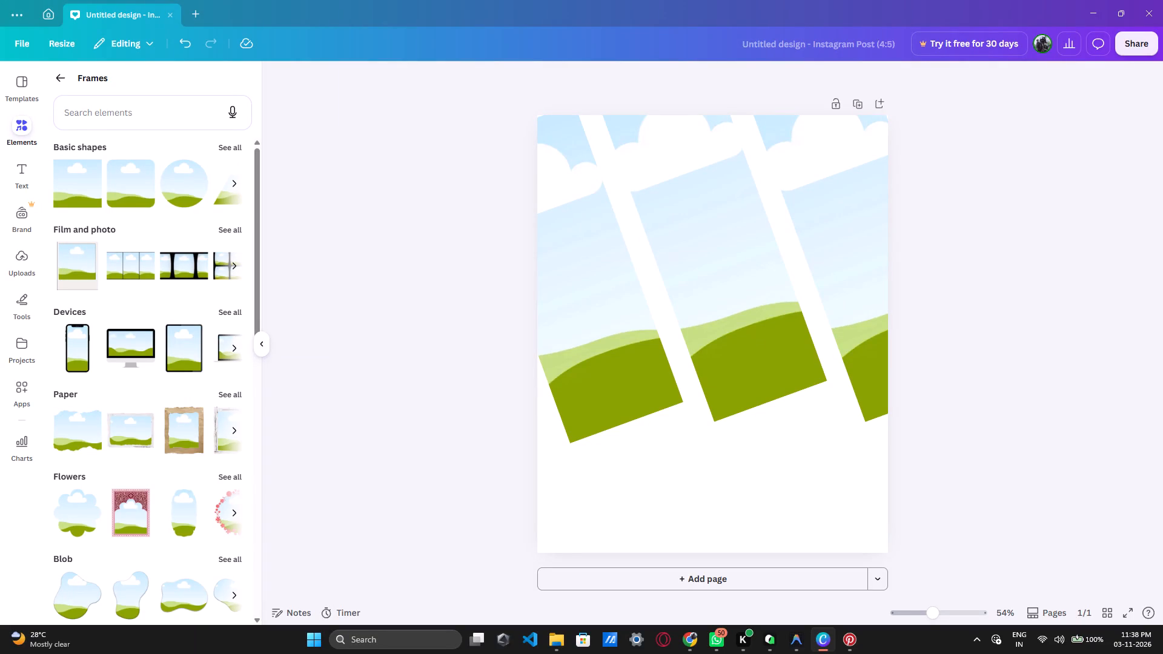
Open the uploaded images to get the Porsche pictures for the frames.
left_click(14, 265)
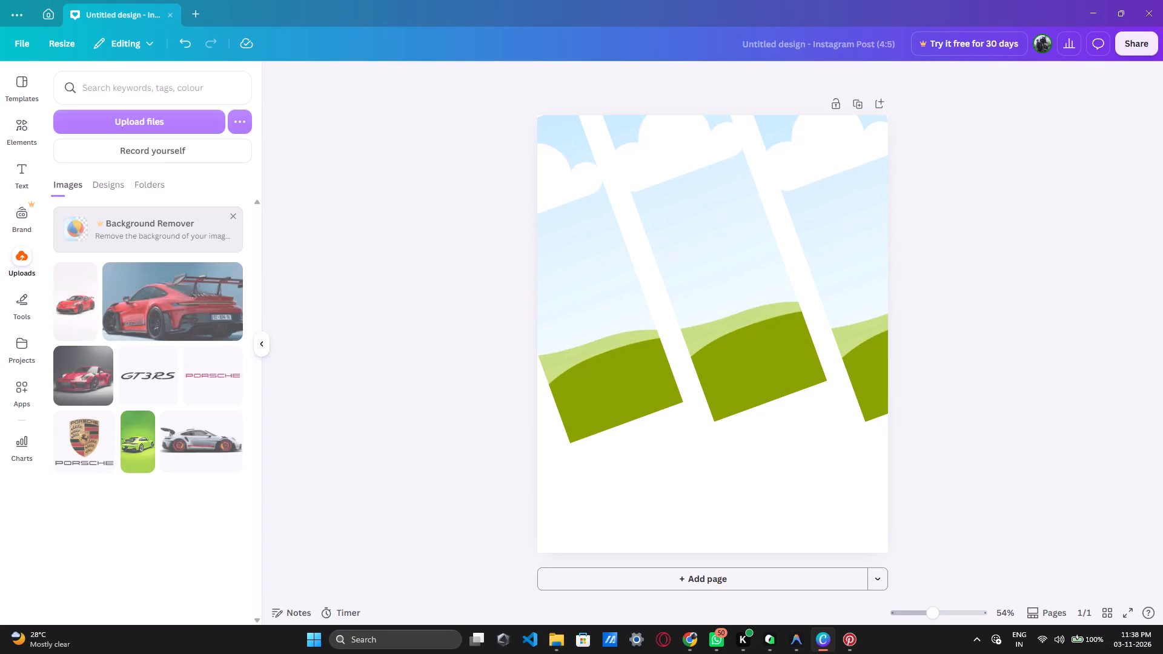
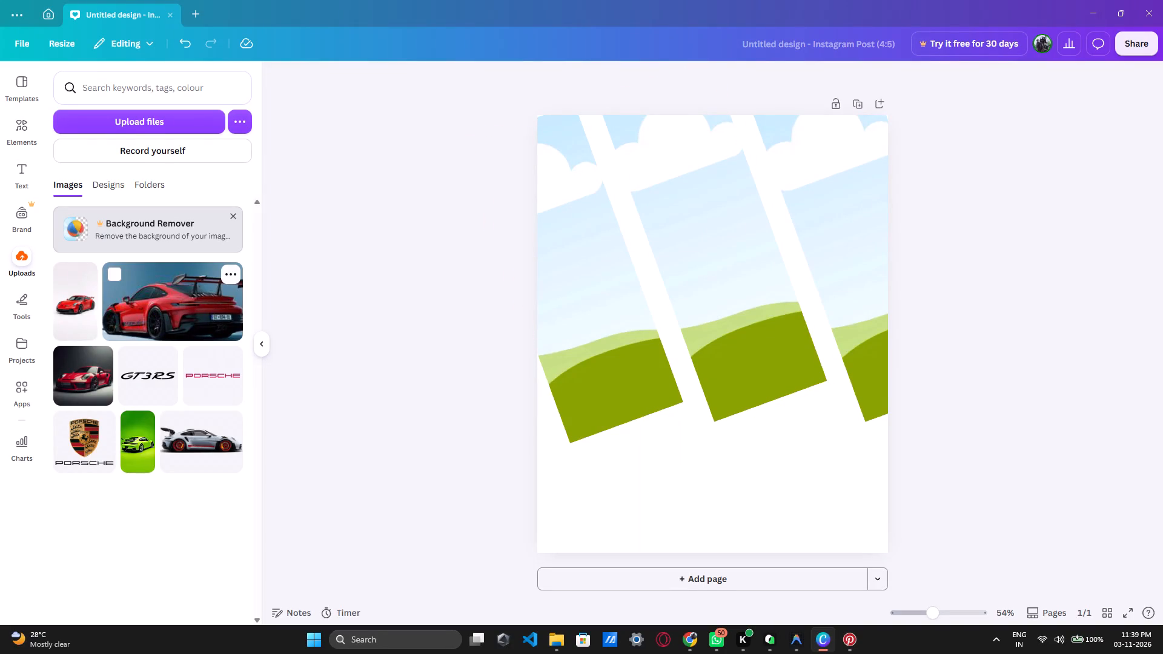
Fill the leftmost tilted frame with the uploaded red Porsche photo that has the dark grey background.
left_click(90, 375)
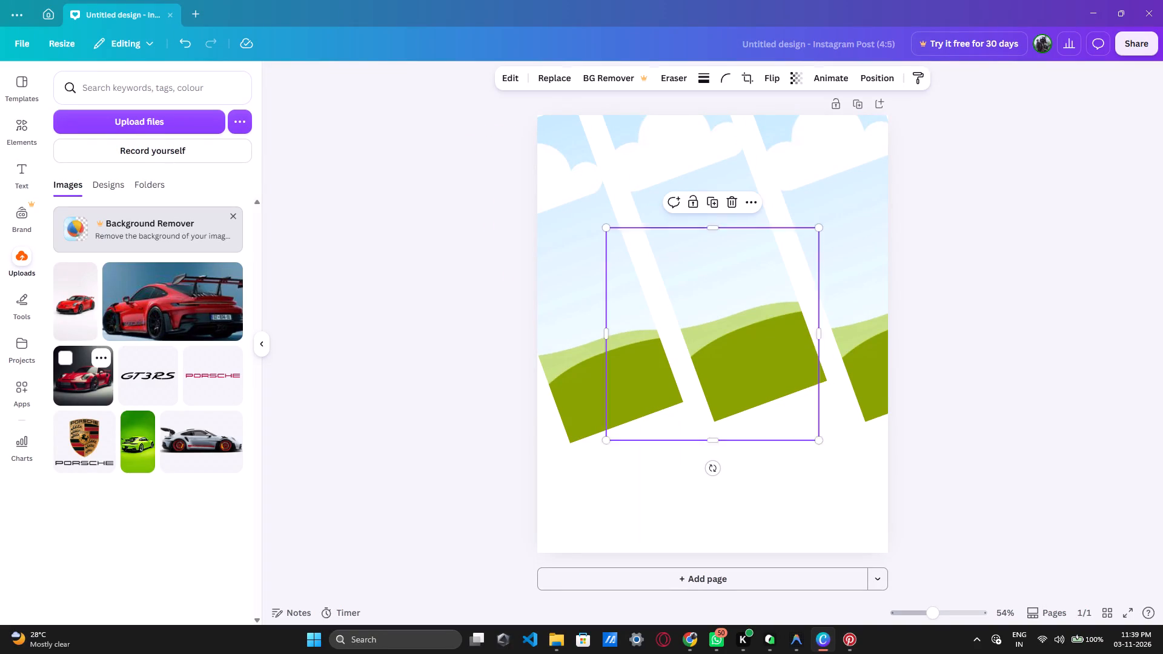
left_click_drag(702, 361, 622, 336)
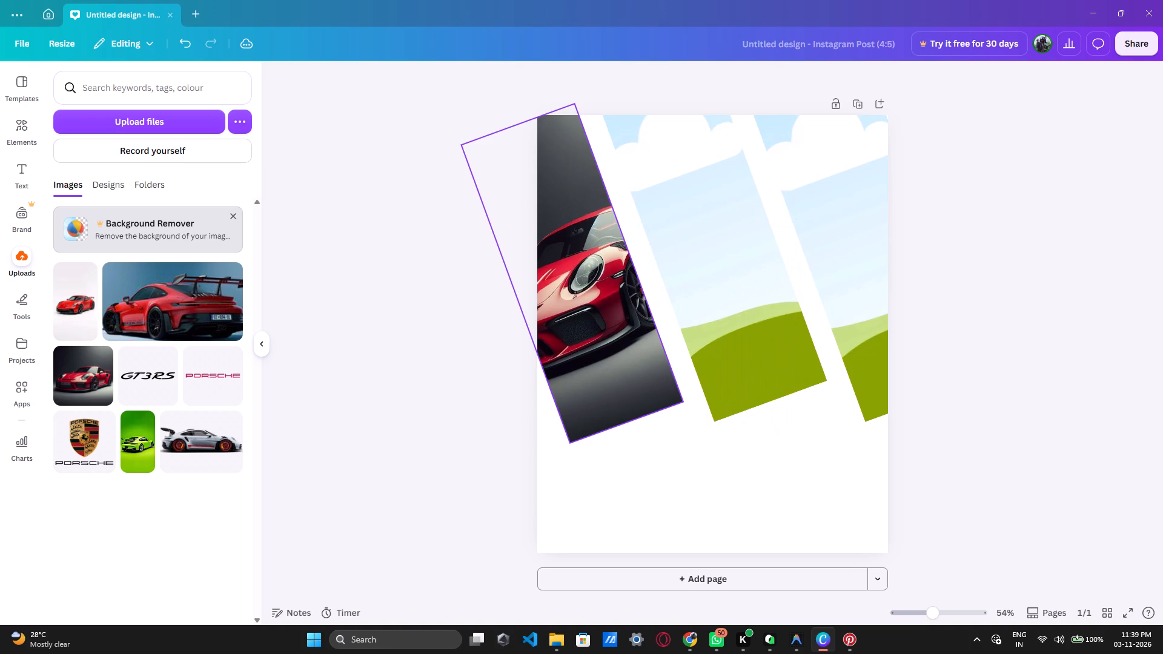
Open the red Porsche photo inside the leftmost tilted frame for repositioning, undoing any accidental shift of the frame.
left_click_drag(601, 305, 600, 315)
key("ctrl+z")
left_click(600, 296)
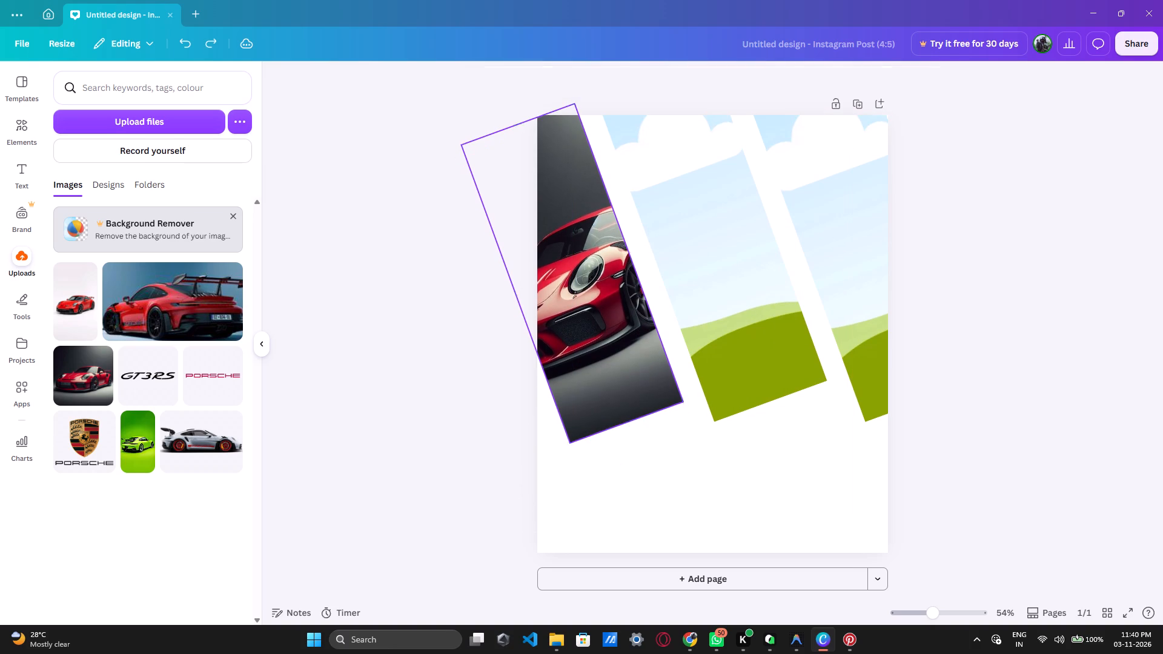
left_click(595, 325)
left_click(595, 325)
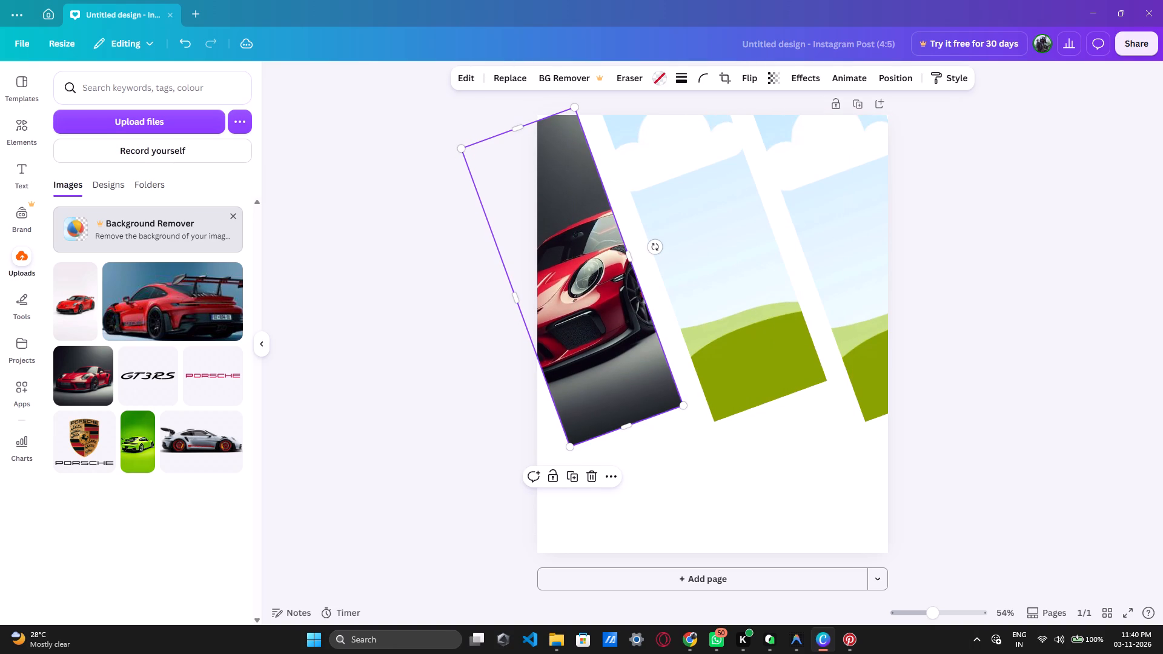
Undo the last small move of the leftmost tilted frame.
key("ctrl+z")
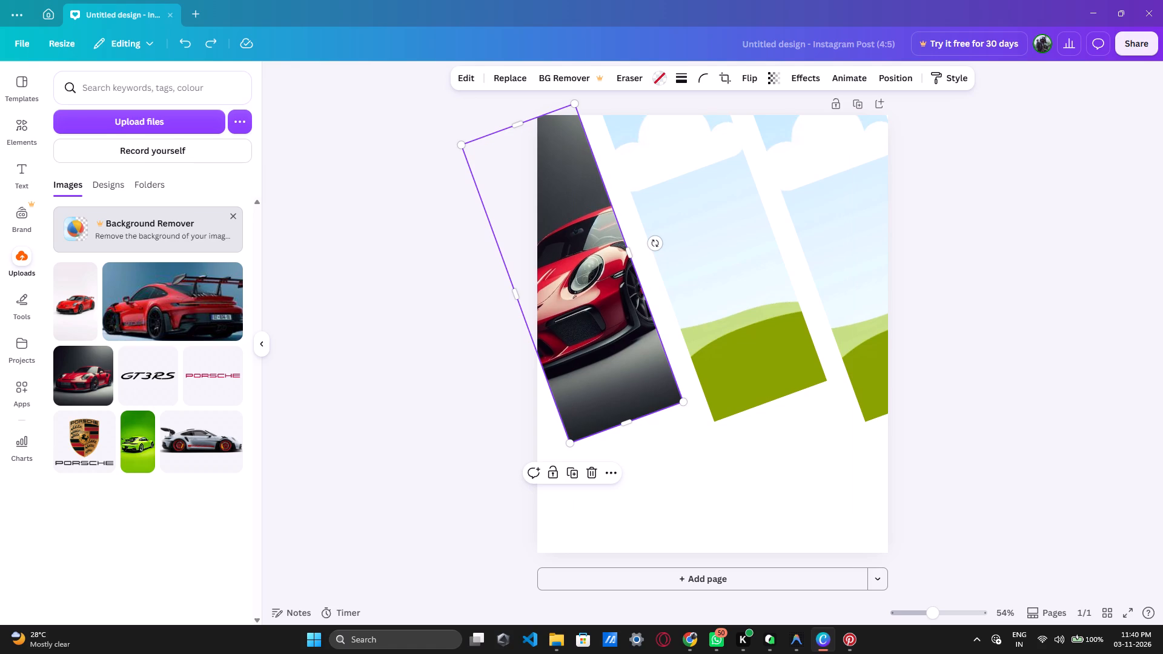
Enlarge the Porsche image inside the leftmost frame and shift it so the headlight and front bumper fill the visible part.
double_click(601, 306)
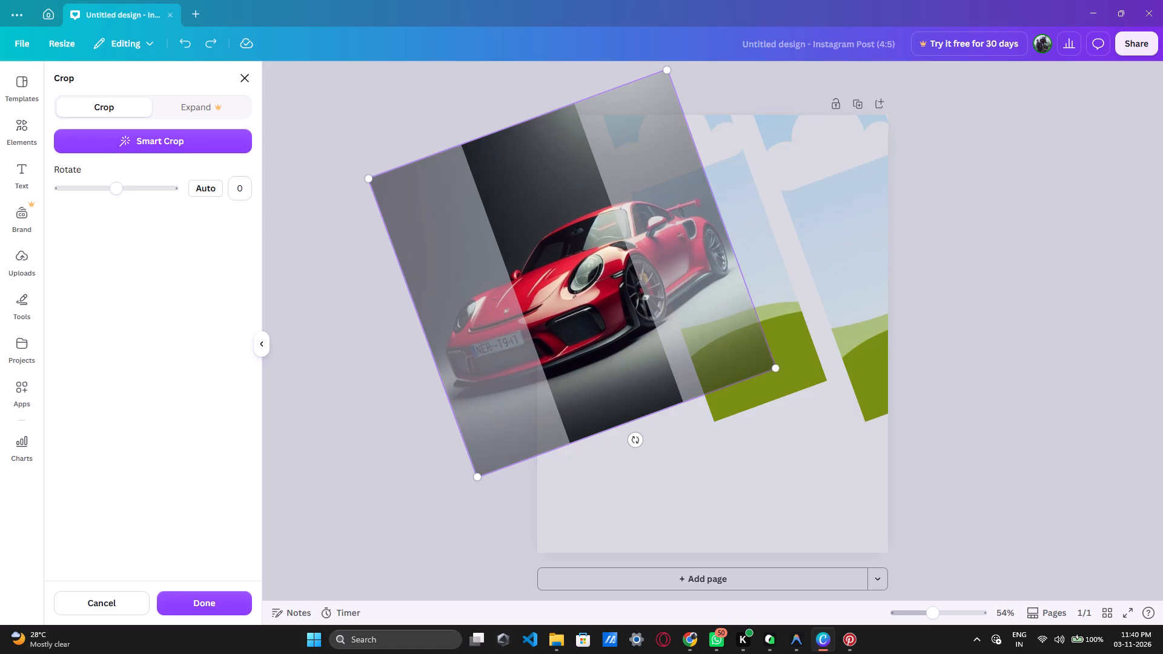
left_click(601, 306)
left_click_drag(774, 368, 775, 369)
left_click_drag(775, 369, 830, 423)
left_click_drag(626, 339, 617, 343)
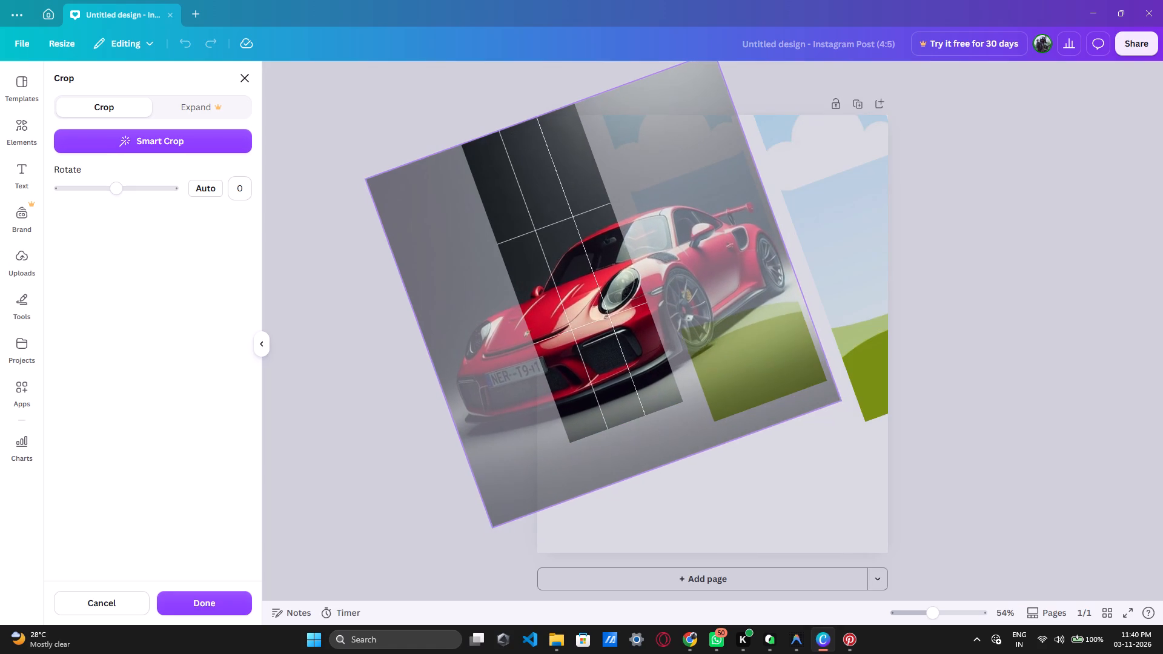
left_click_drag(617, 343, 579, 348)
left_click(784, 481)
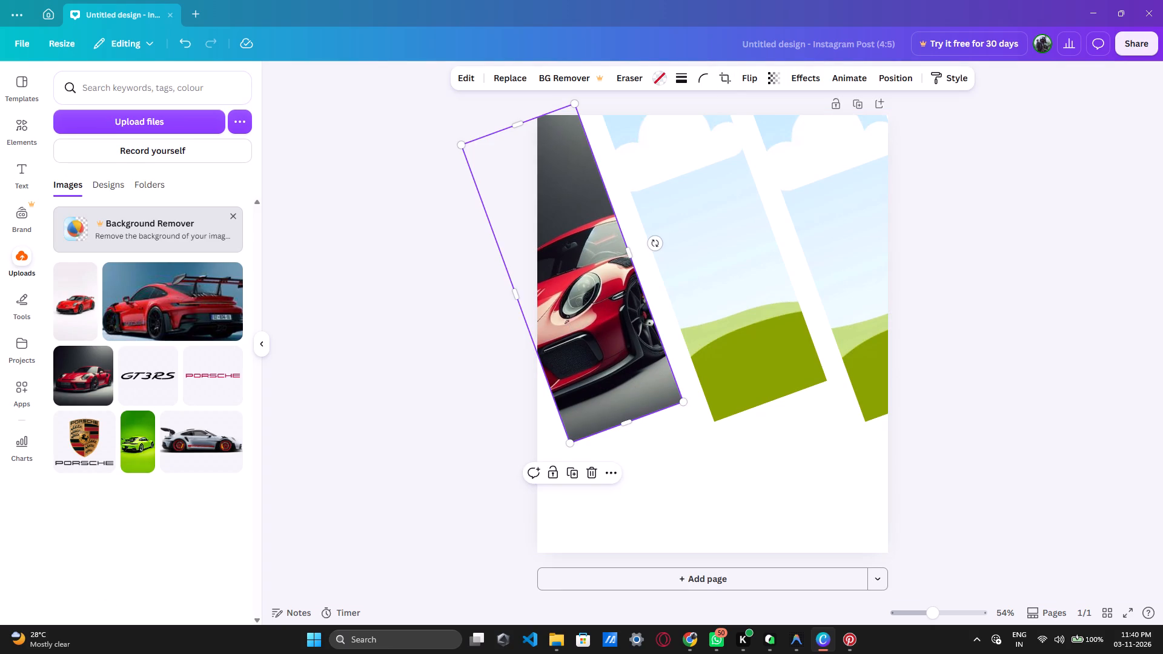
Nudge the leftmost tilted frame slightly up.
left_click_drag(632, 383, 635, 374)
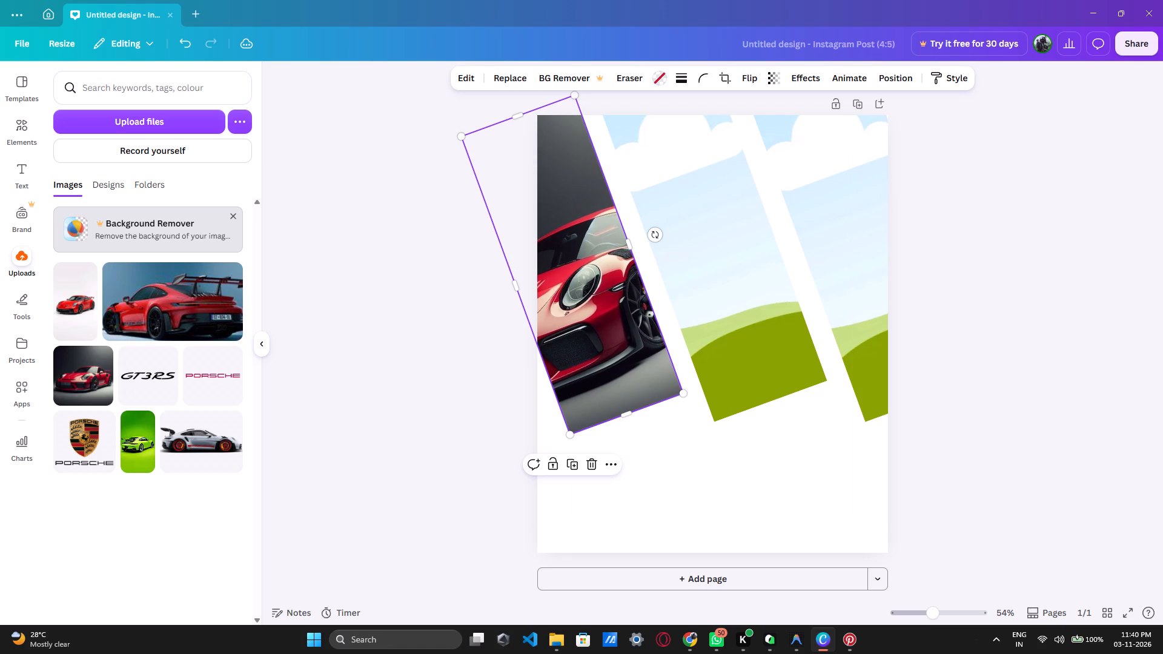
Fill the middle tilted frame with the uploaded rear-view red Porsche image on the blue background.
left_click(187, 306)
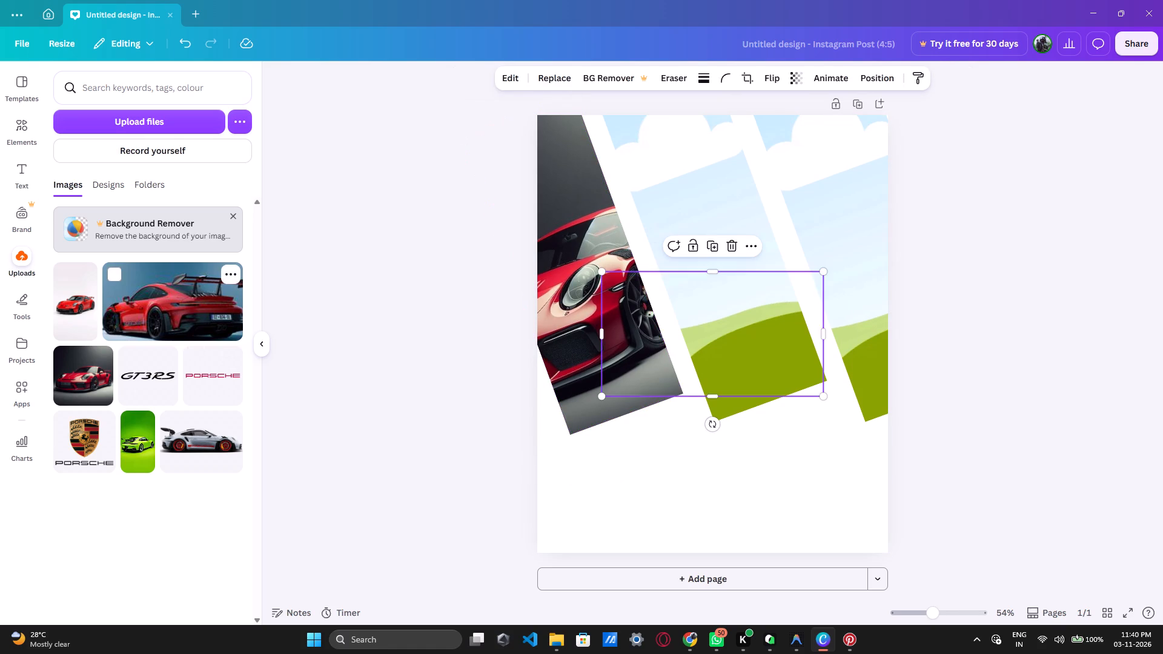
left_click_drag(737, 332, 732, 296)
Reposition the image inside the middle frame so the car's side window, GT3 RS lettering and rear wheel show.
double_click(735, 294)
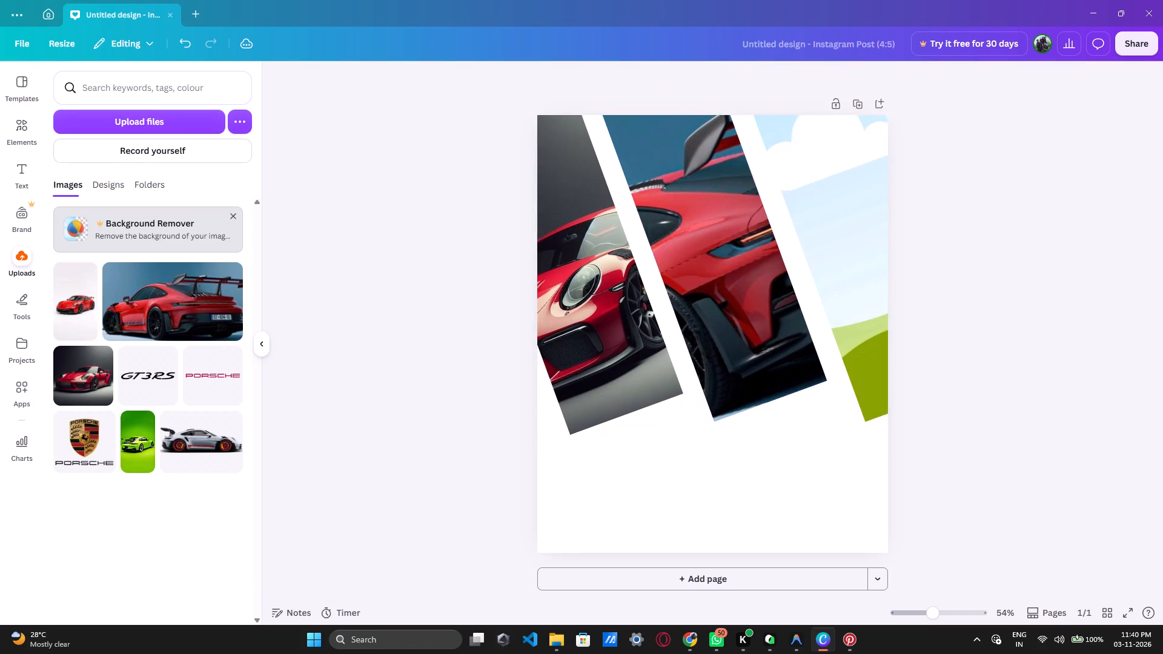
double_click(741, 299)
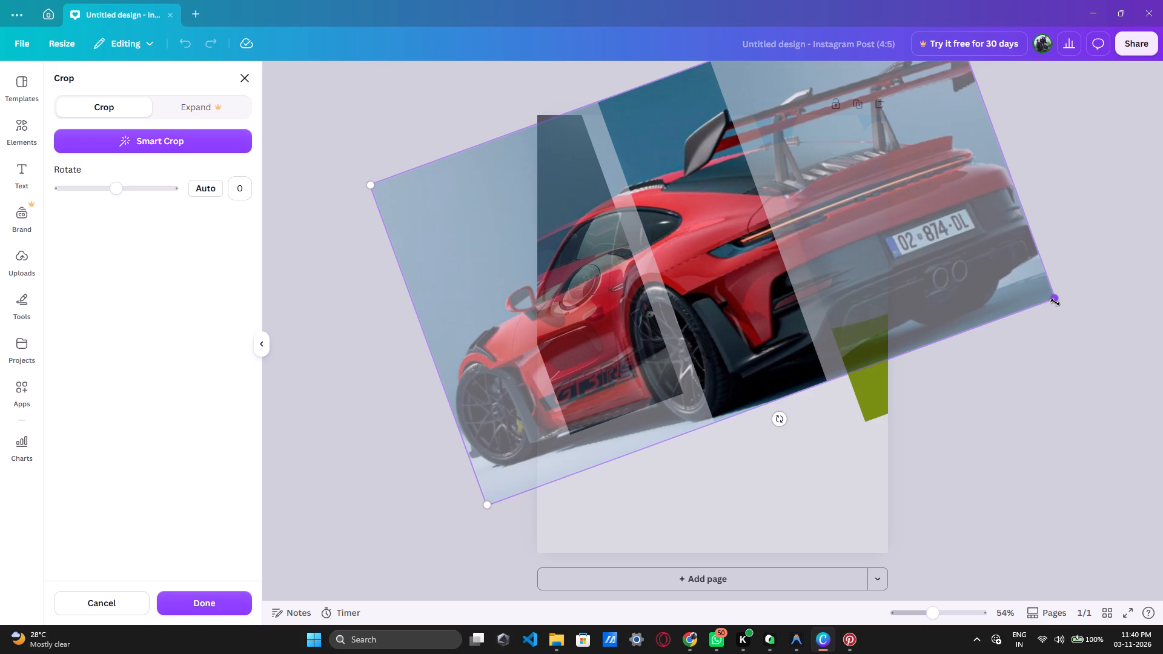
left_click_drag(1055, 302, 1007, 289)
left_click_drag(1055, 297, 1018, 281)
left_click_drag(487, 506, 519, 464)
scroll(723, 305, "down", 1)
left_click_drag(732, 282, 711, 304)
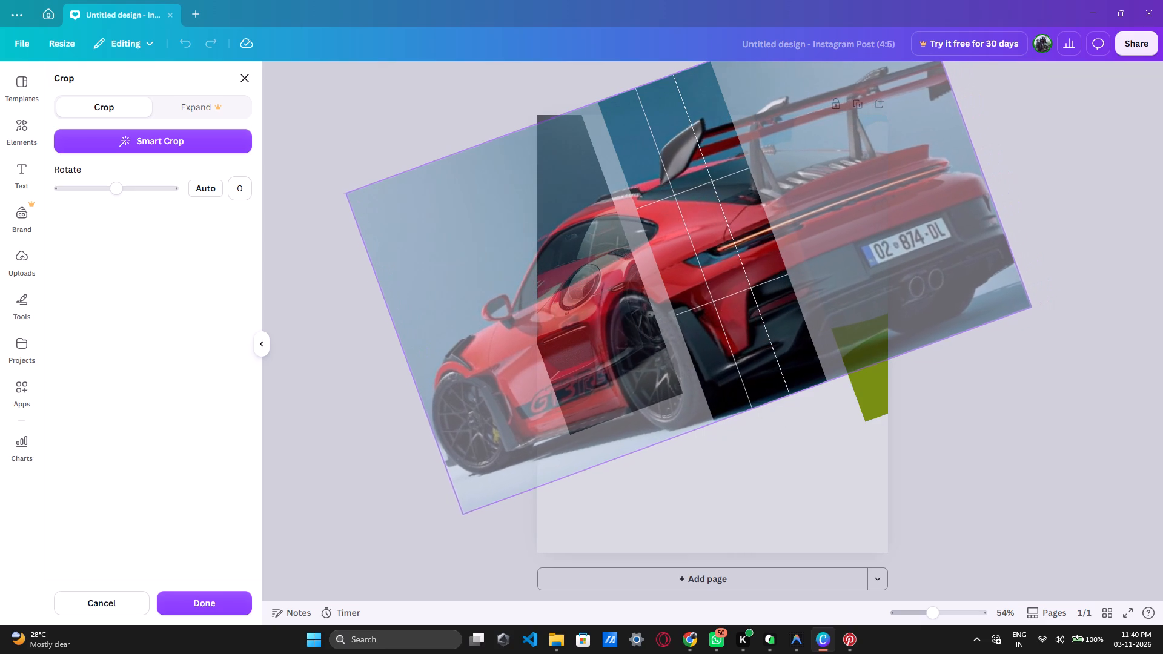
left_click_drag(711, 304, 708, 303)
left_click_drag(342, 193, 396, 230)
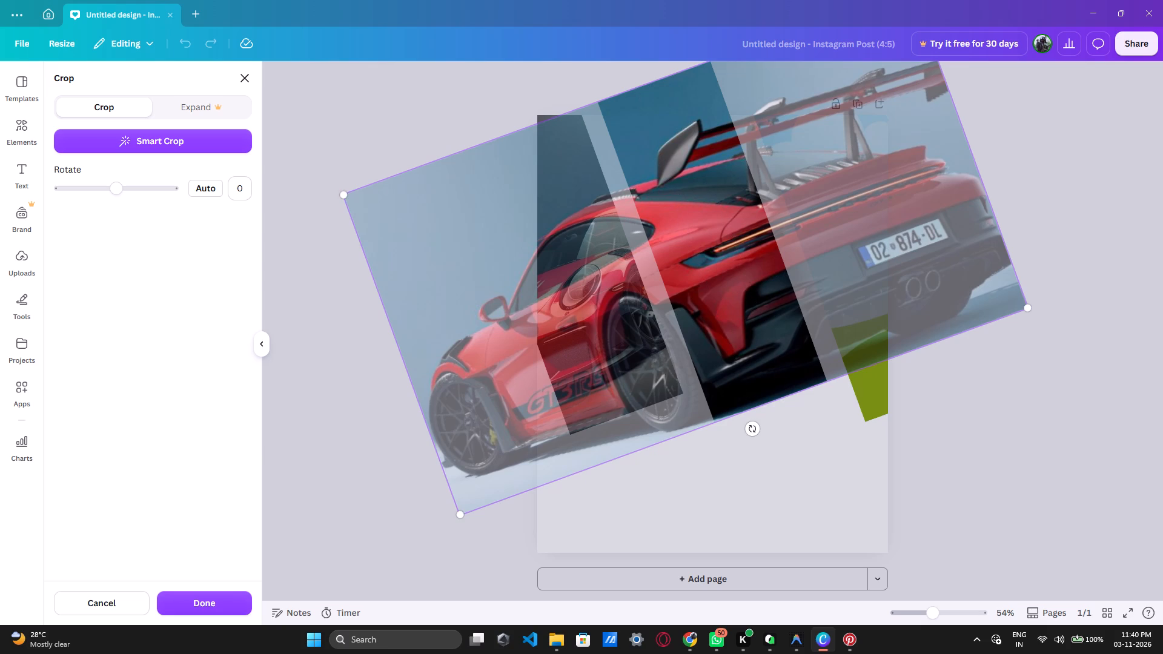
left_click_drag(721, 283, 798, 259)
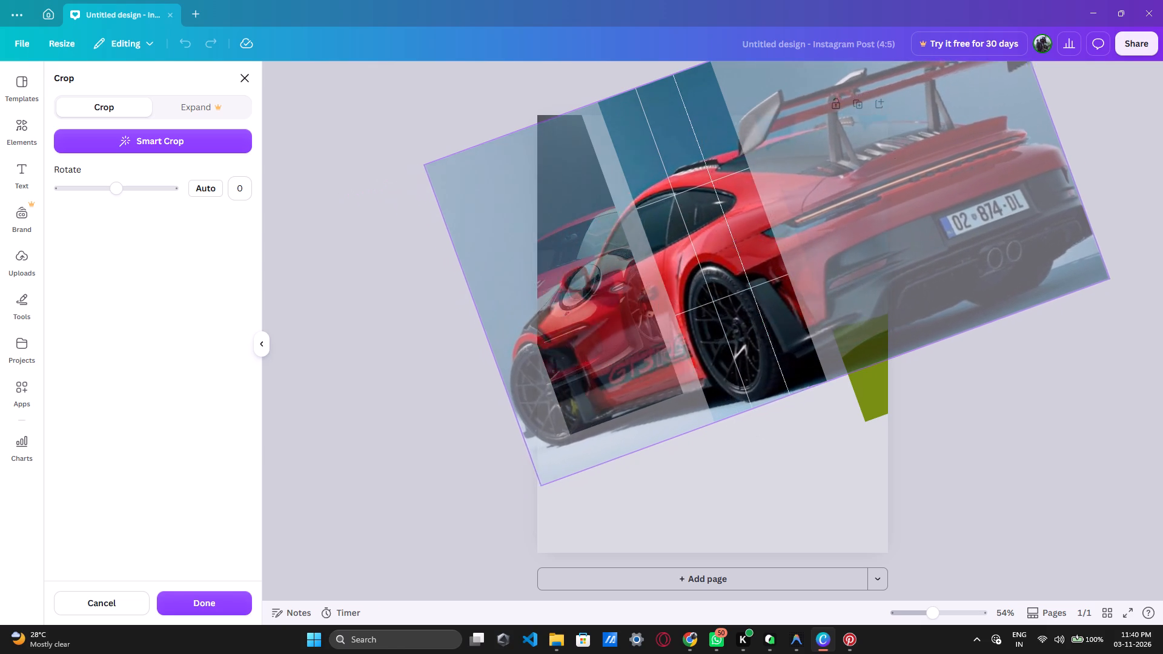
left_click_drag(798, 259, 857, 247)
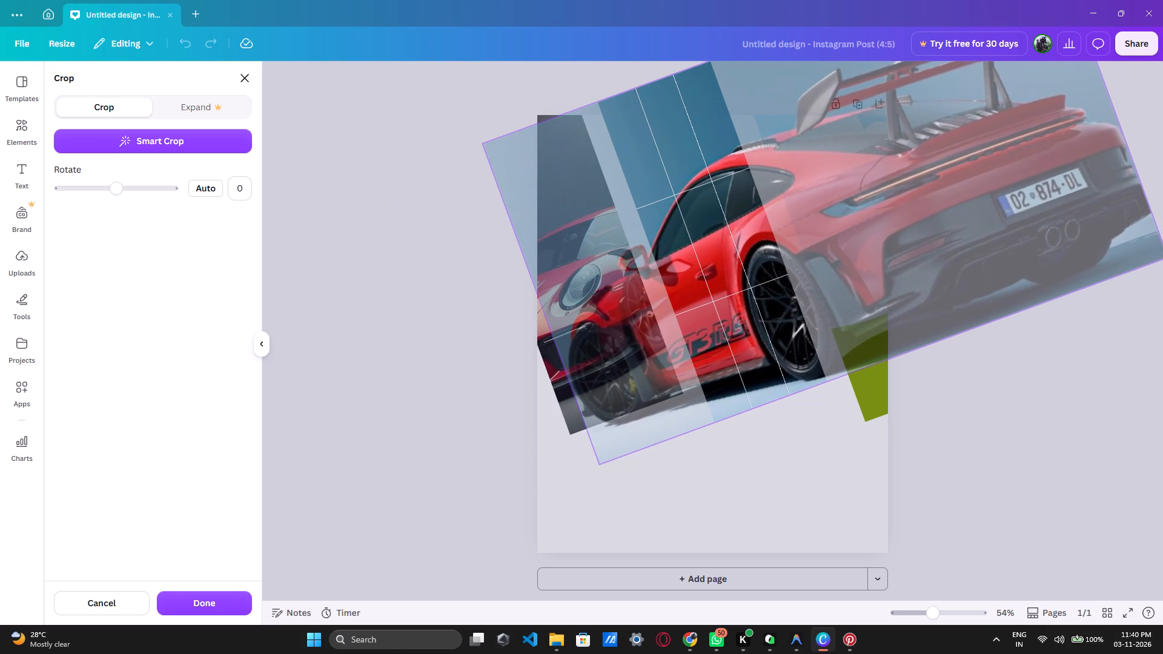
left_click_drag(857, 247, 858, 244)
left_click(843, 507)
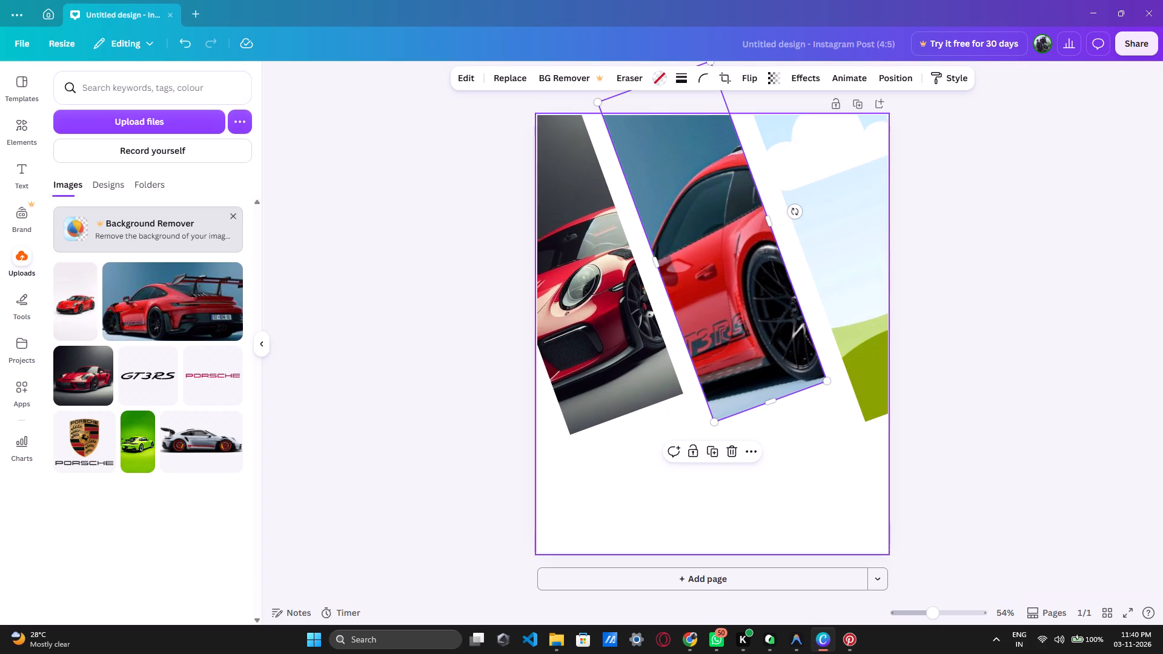
Fill the rightmost tilted frame with the uploaded red Porsche image on the dark grey background.
double_click(830, 269)
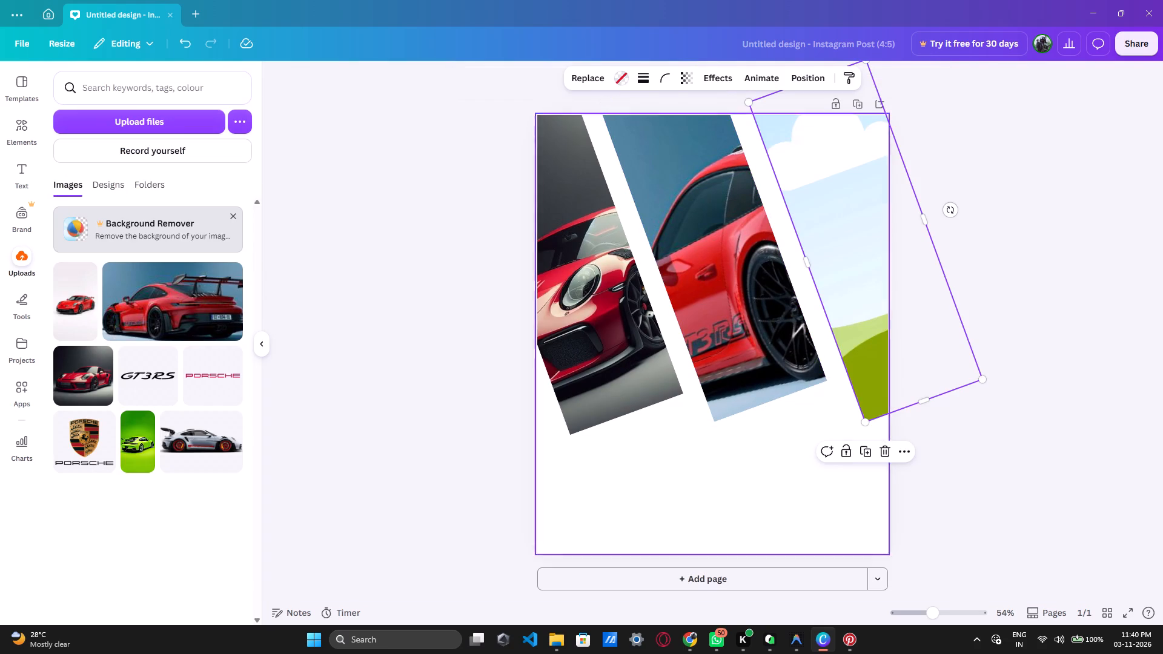
left_click_drag(84, 376, 452, 334)
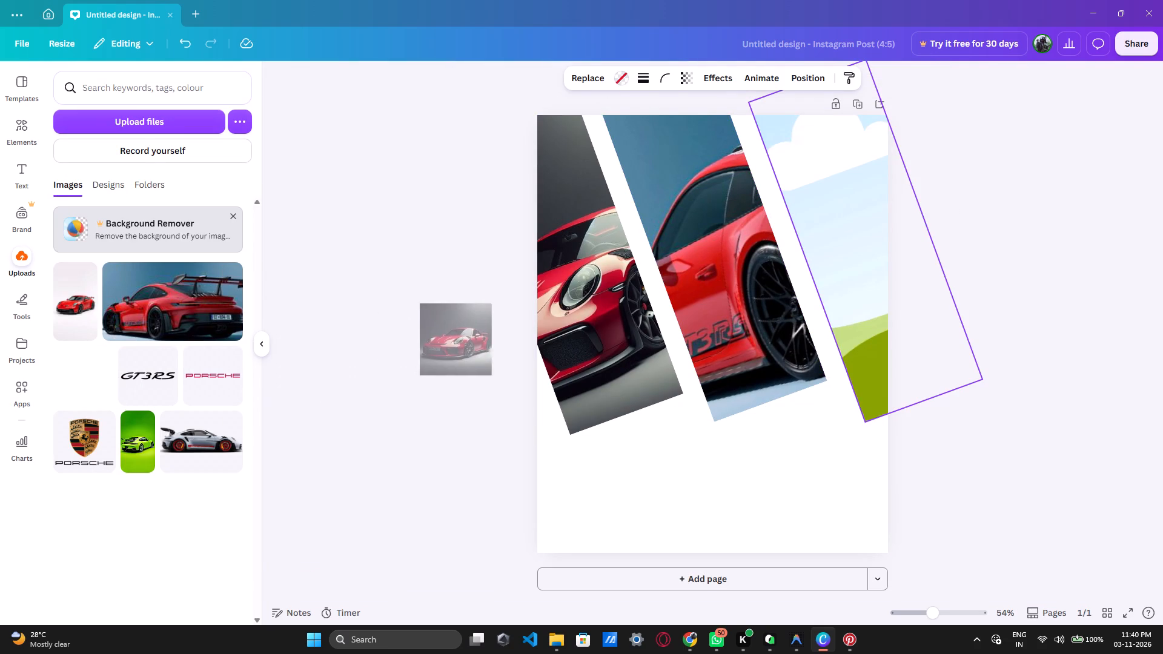
left_click_drag(452, 334, 808, 223)
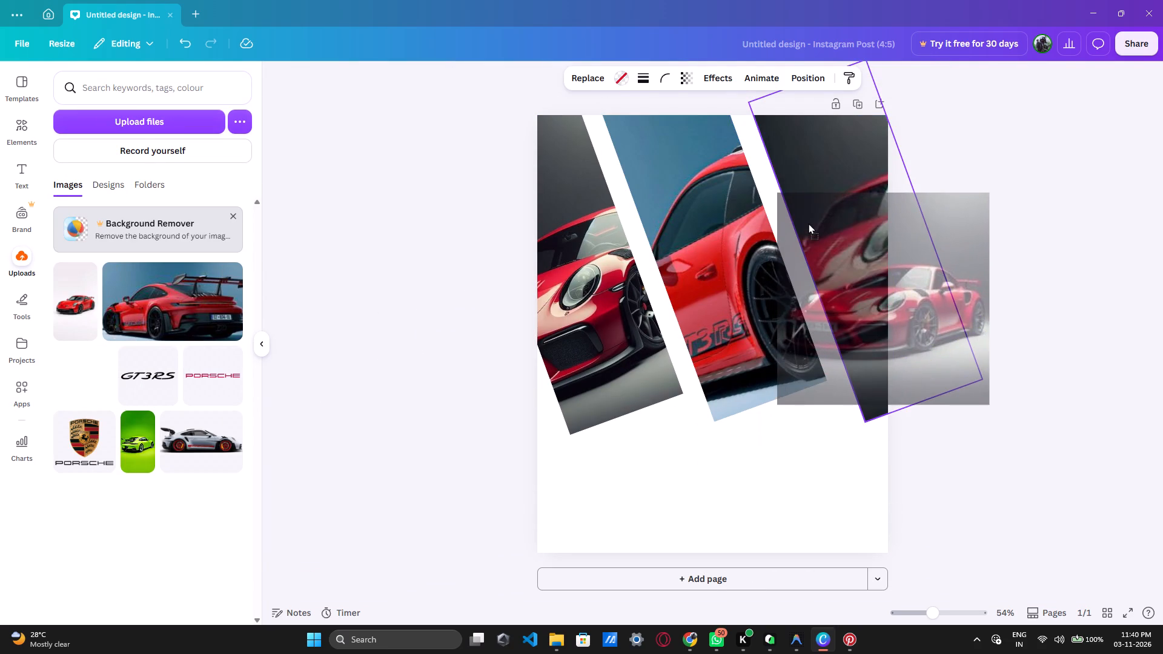
left_click_drag(808, 223, 804, 222)
Enlarge the image inside the rightmost frame and shift it so the car's door, front wheel and rear half show.
double_click(864, 240)
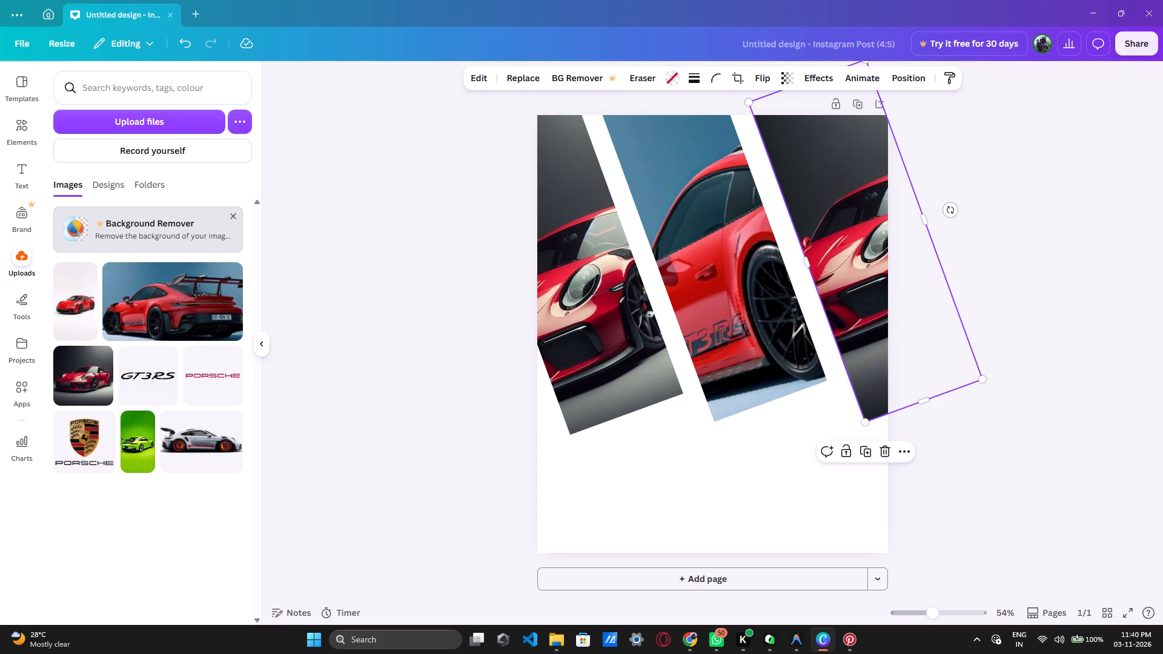
left_click_drag(865, 241, 825, 264)
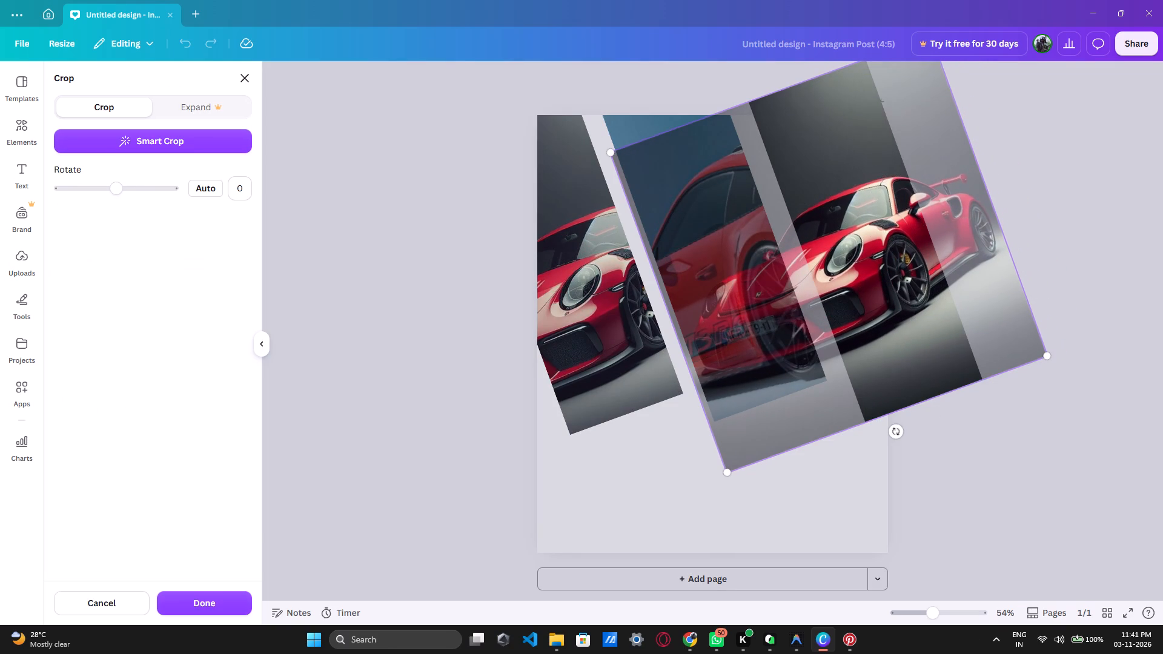
left_click_drag(1050, 355, 1128, 501)
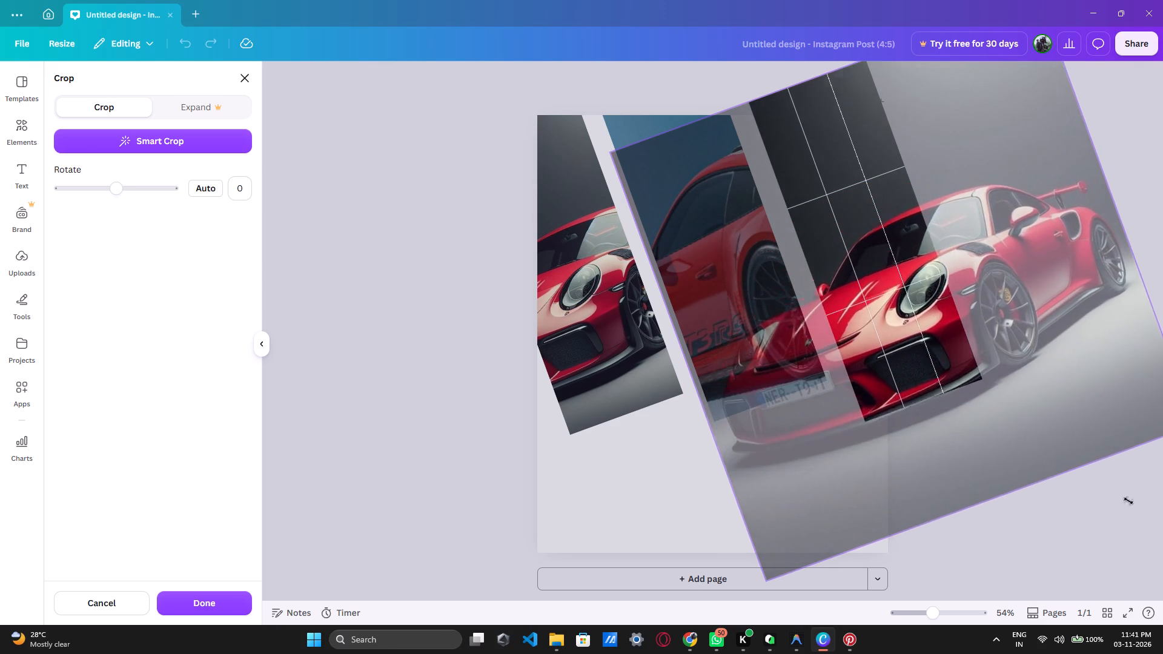
left_click_drag(1128, 501, 1098, 578)
left_click_drag(927, 305, 785, 345)
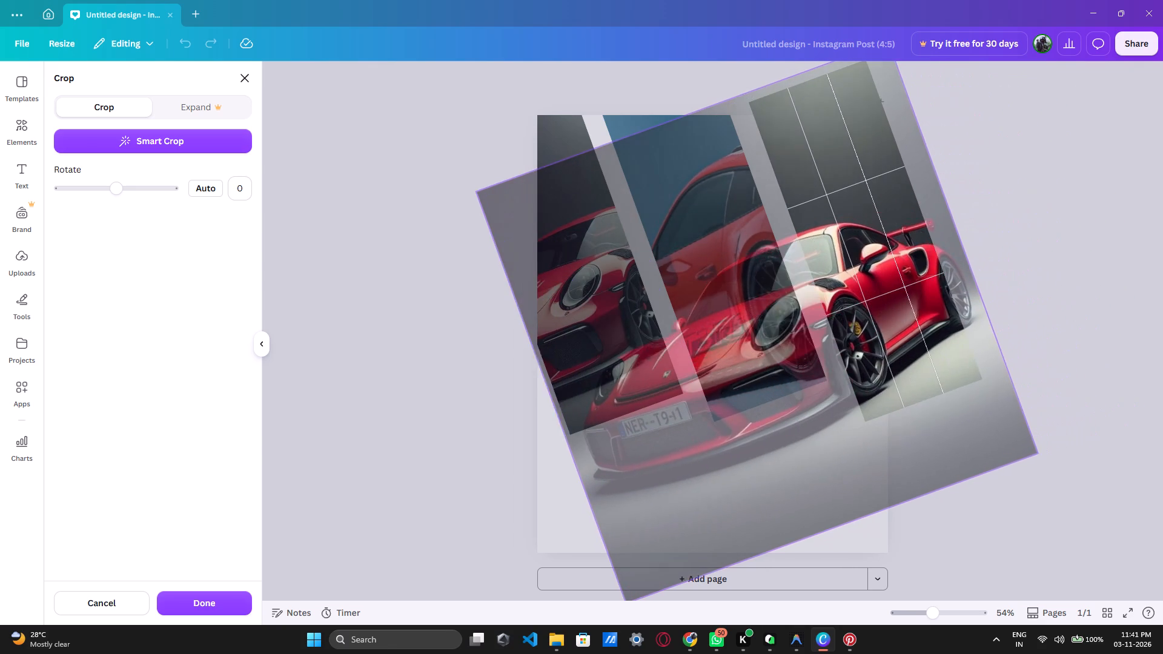
left_click_drag(785, 345, 770, 320)
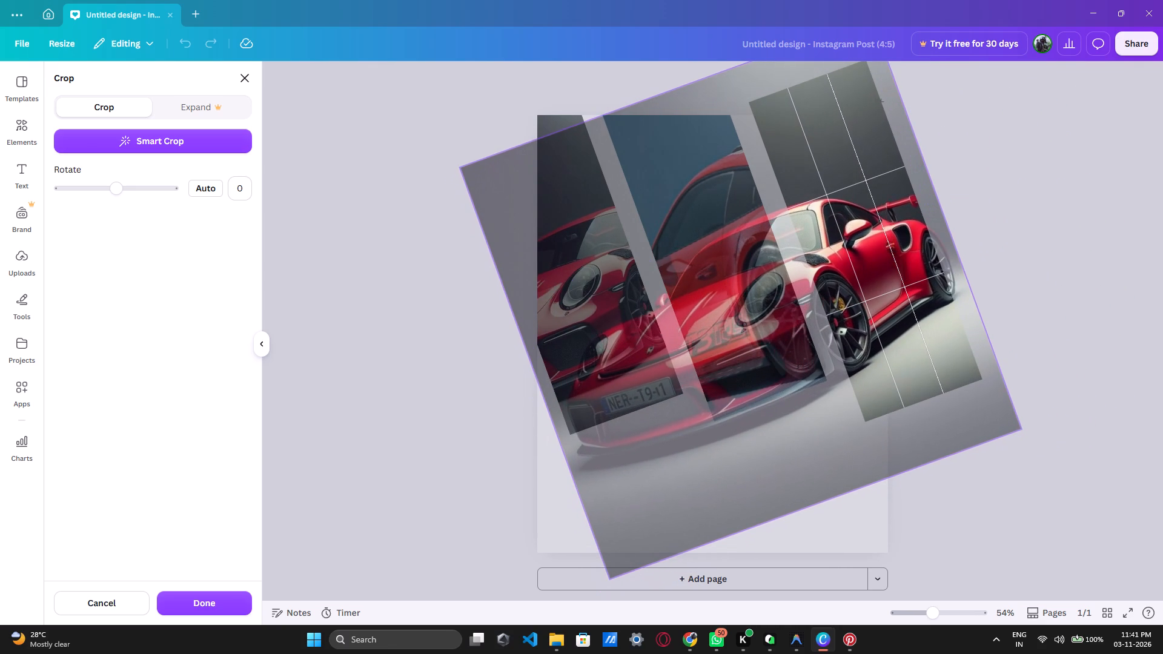
left_click_drag(770, 320, 766, 317)
left_click_drag(1019, 428, 1040, 453)
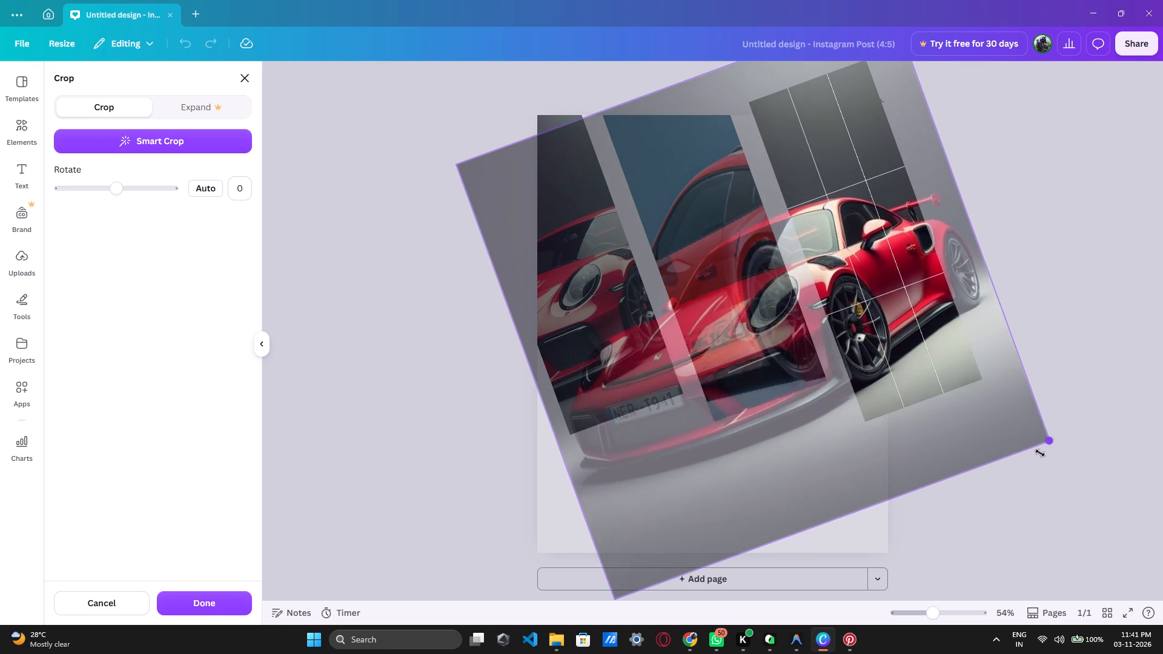
left_click_drag(1040, 453, 1008, 445)
left_click_drag(875, 309, 863, 319)
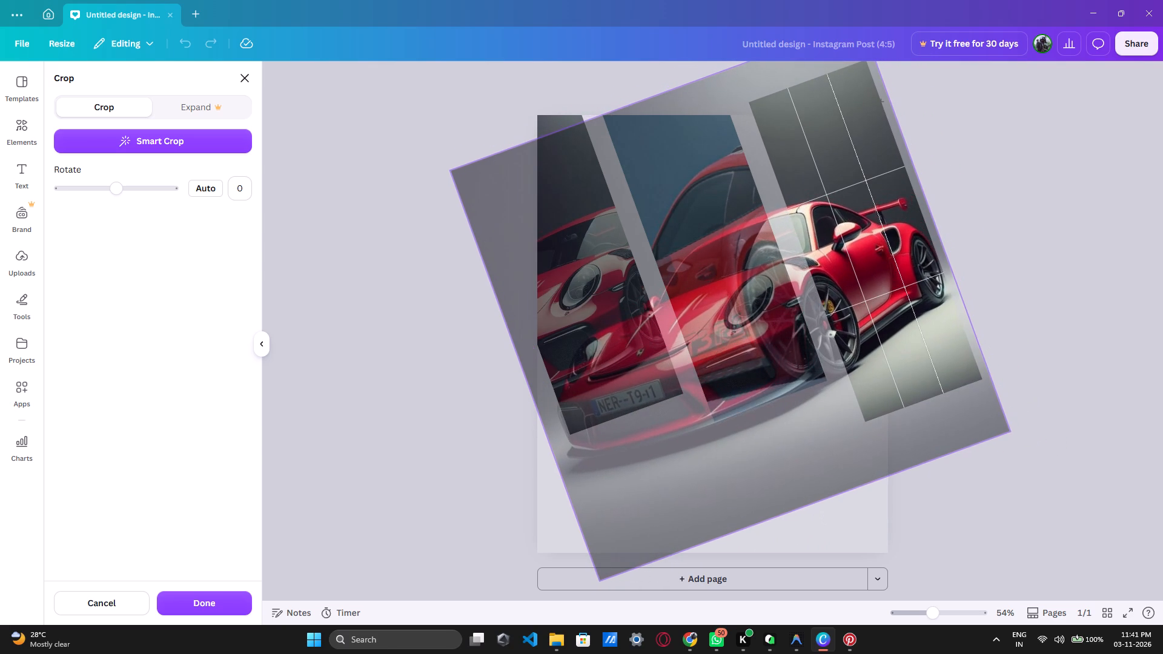
left_click_drag(863, 319, 864, 329)
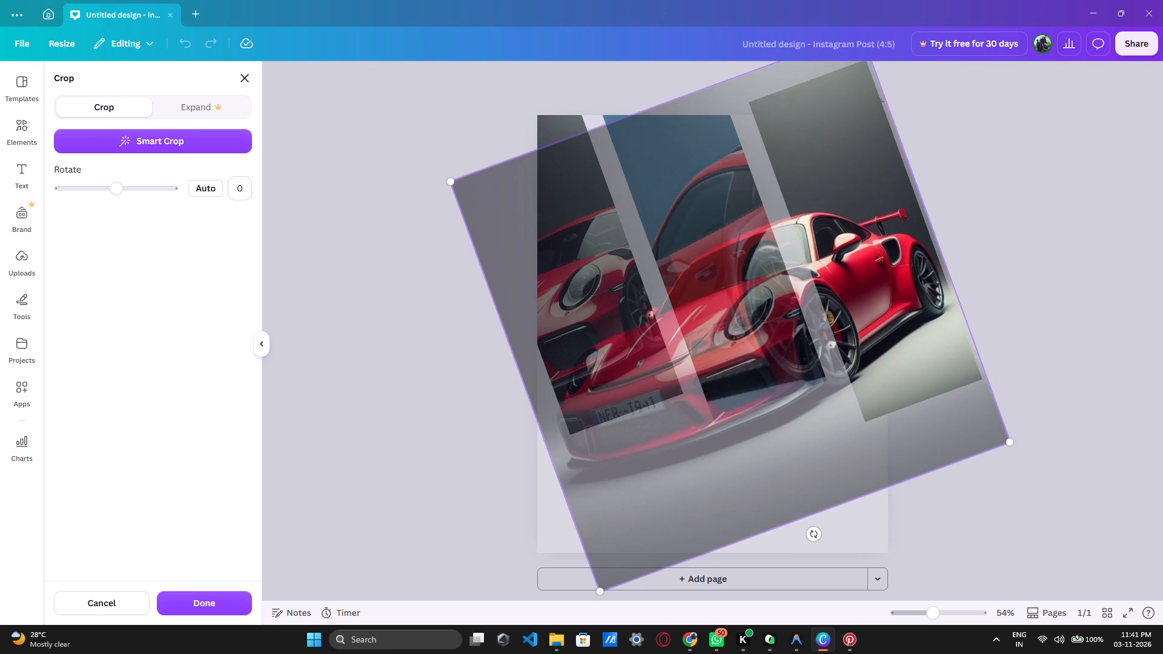
left_click(939, 525)
Shift the image inside the middle frame so the car's rear wing, tail and number plate area show.
double_click(729, 289)
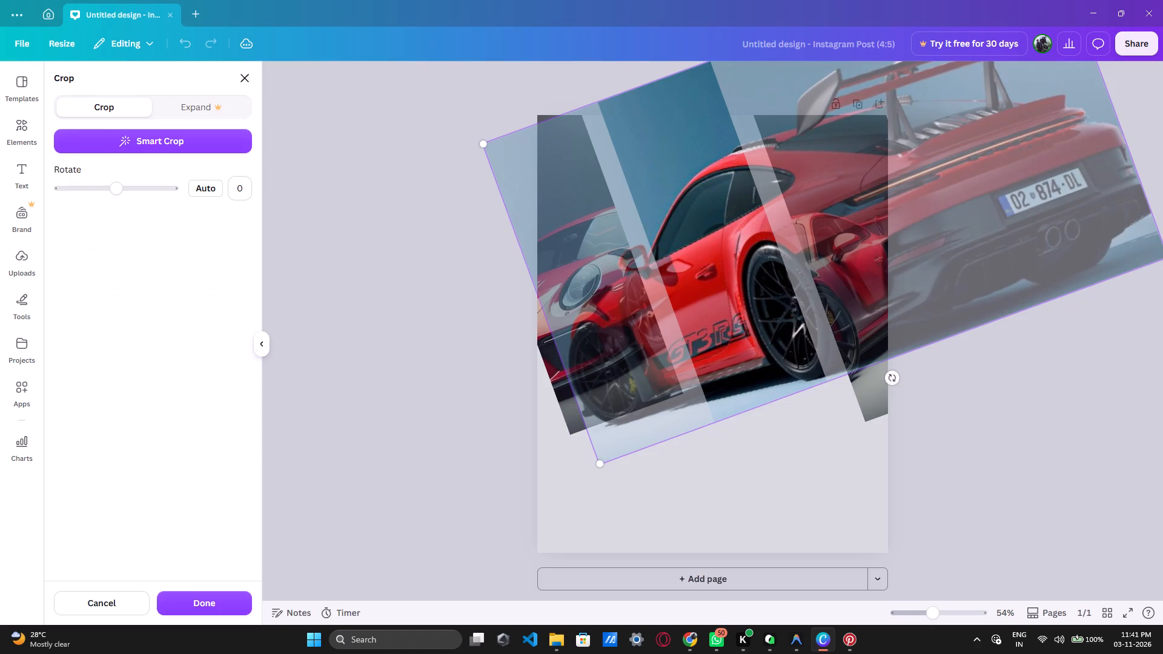
left_click_drag(603, 465, 497, 580)
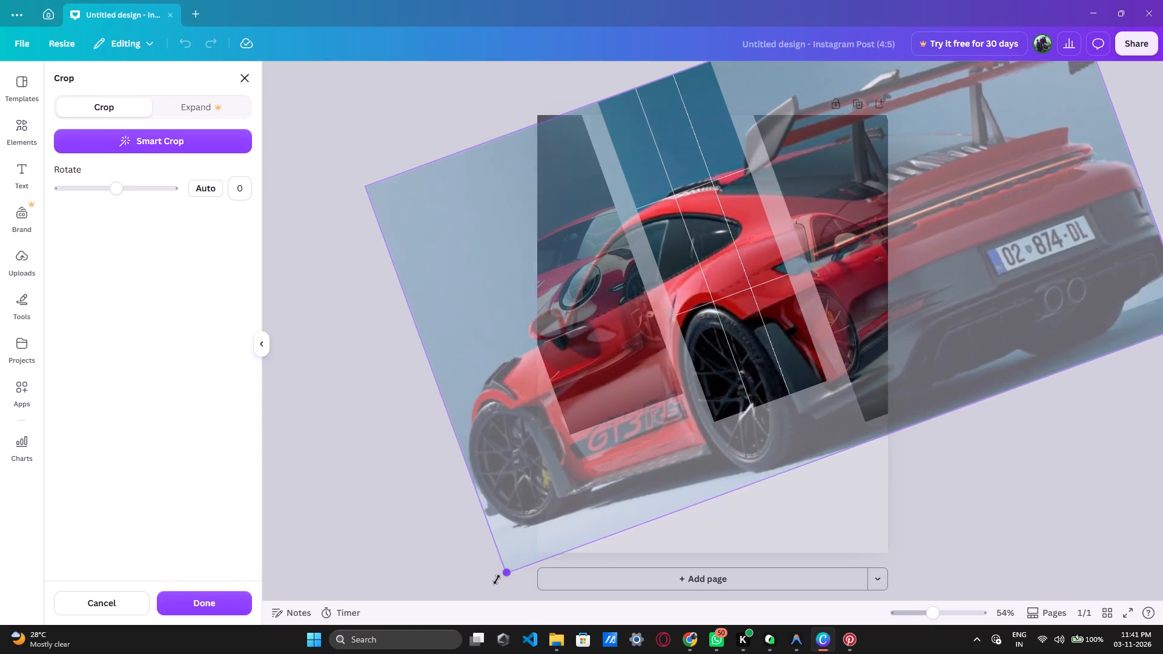
left_click_drag(497, 580, 523, 524)
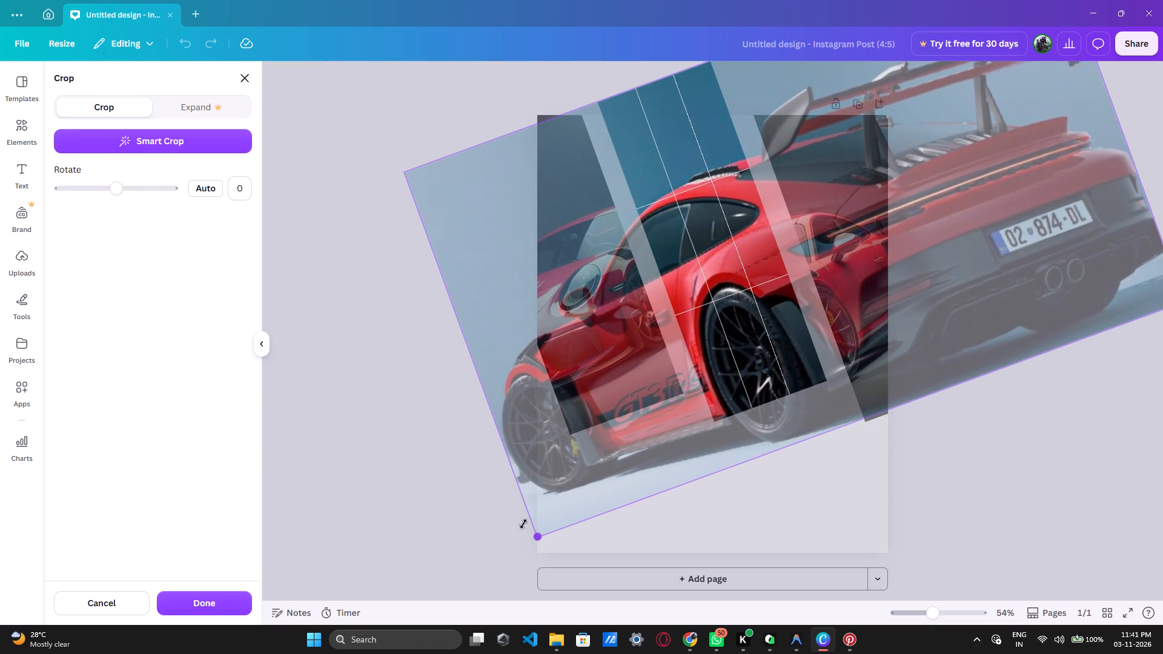
left_click_drag(523, 524, 673, 424)
left_click_drag(731, 309, 717, 311)
left_click_drag(738, 296, 701, 308)
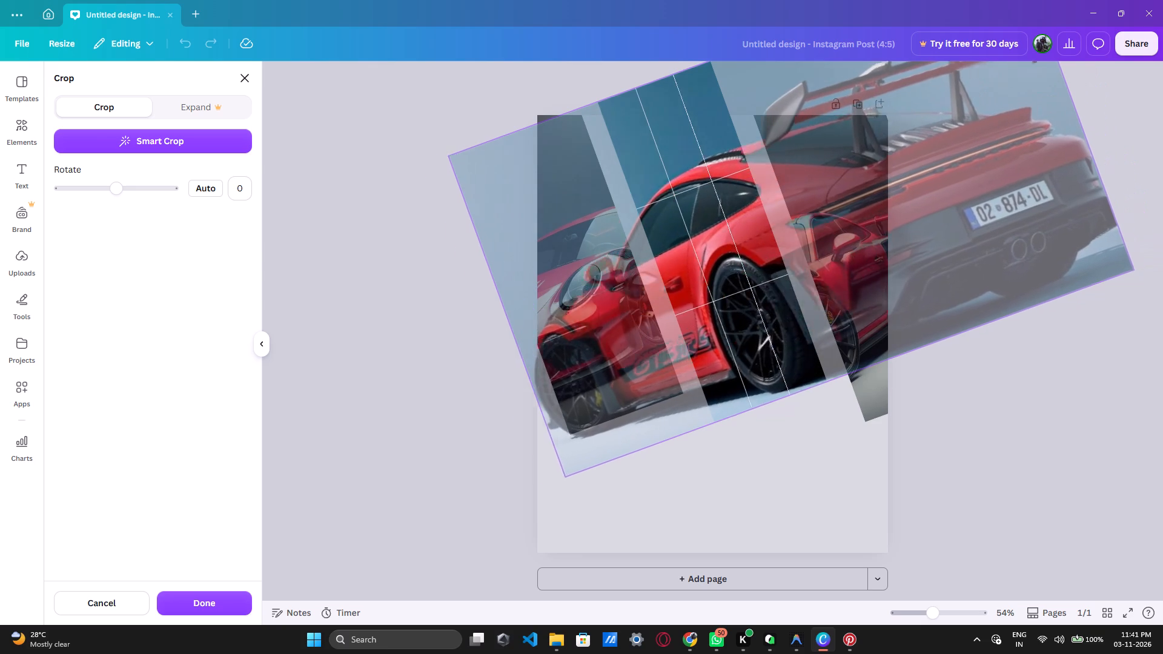
left_click_drag(701, 308, 680, 309)
left_click_drag(723, 286, 685, 294)
left_click_drag(716, 281, 691, 291)
left_click_drag(718, 280, 674, 294)
left_click_drag(711, 280, 674, 294)
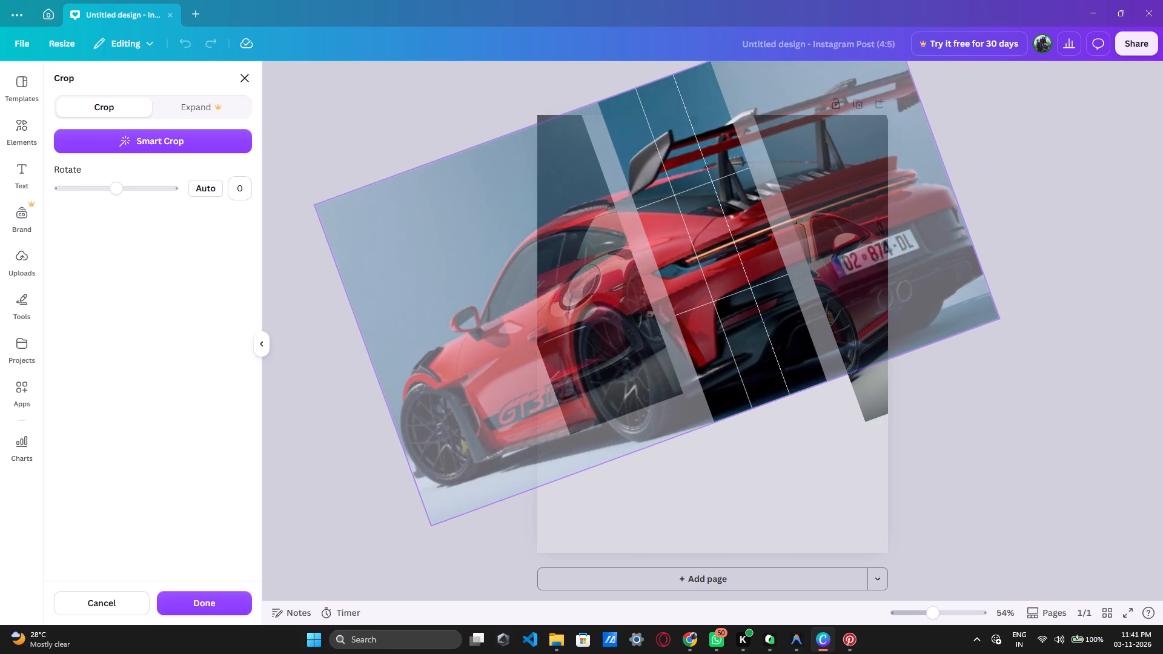
left_click_drag(718, 280, 686, 294)
left_click_drag(717, 276, 681, 292)
left_click_drag(711, 281, 690, 290)
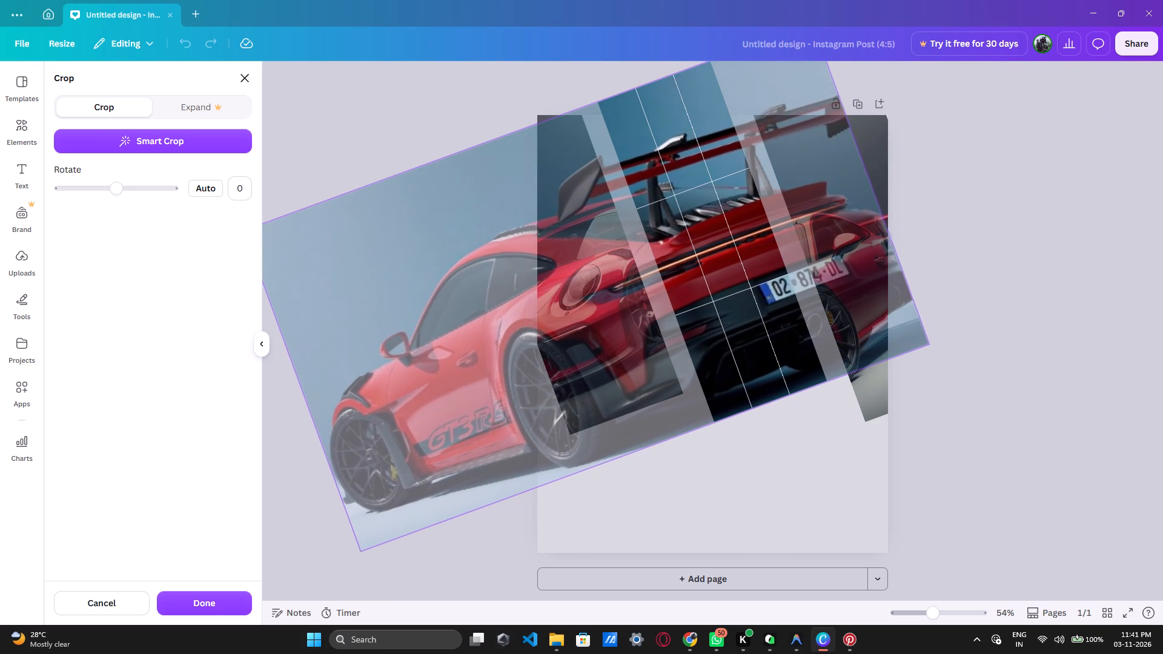
left_click_drag(690, 290, 688, 291)
left_click(1089, 382)
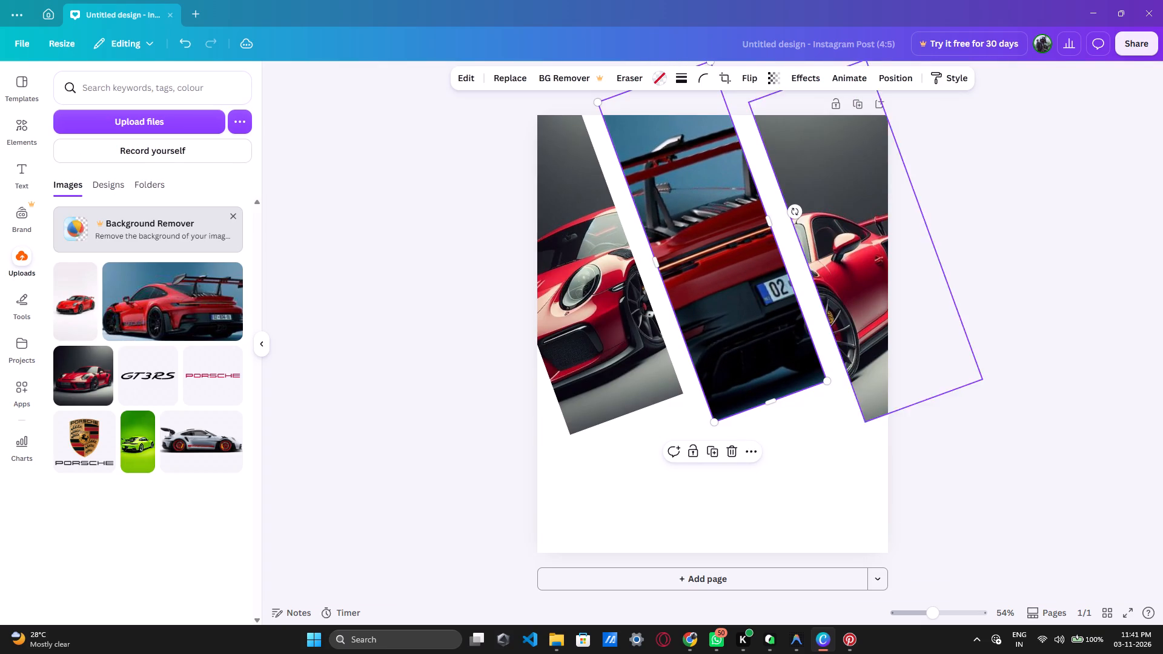
Shift the image inside the middle frame so the car's side window, rear fender and rear wheel show.
double_click(734, 301)
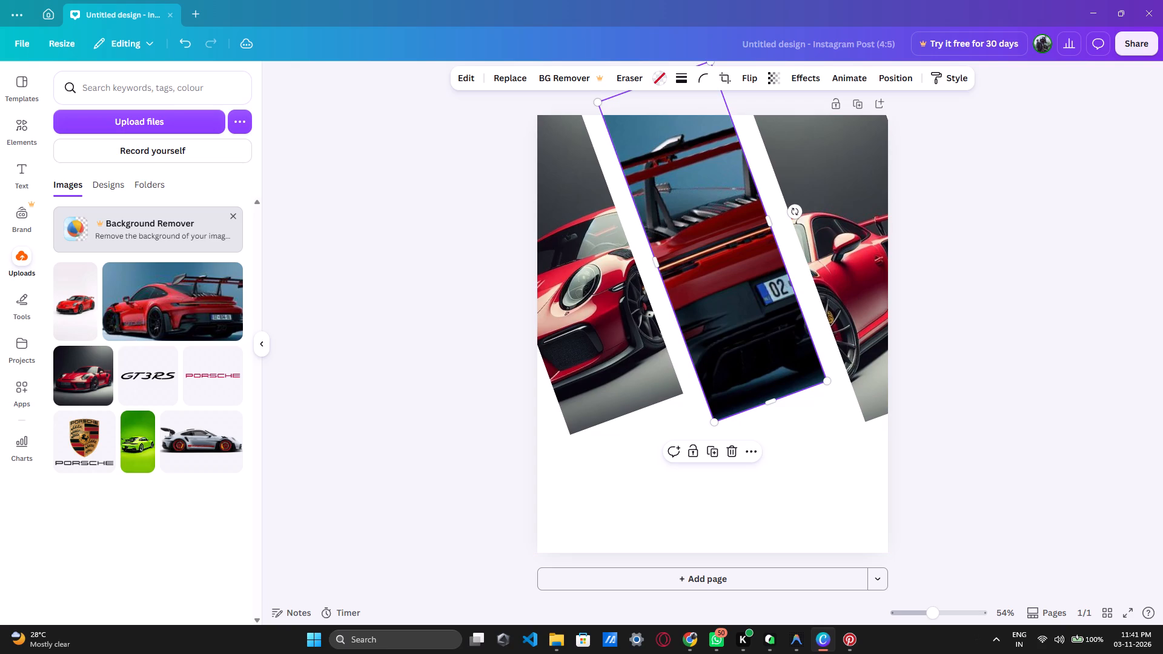
left_click_drag(734, 313, 922, 282)
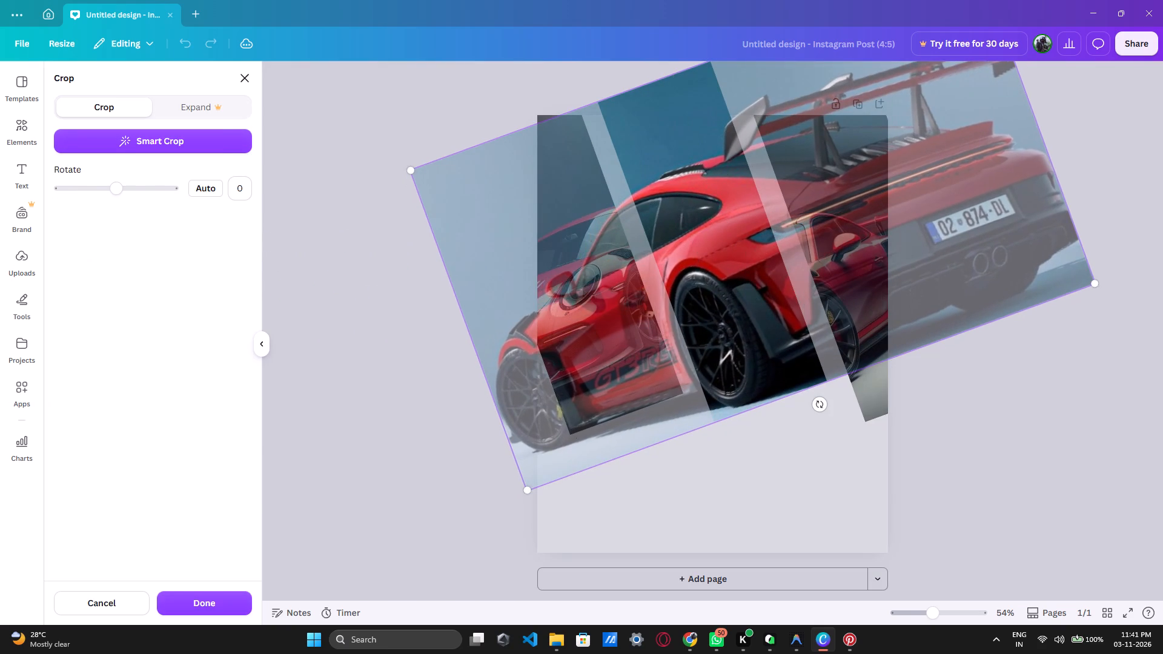
left_click(986, 368)
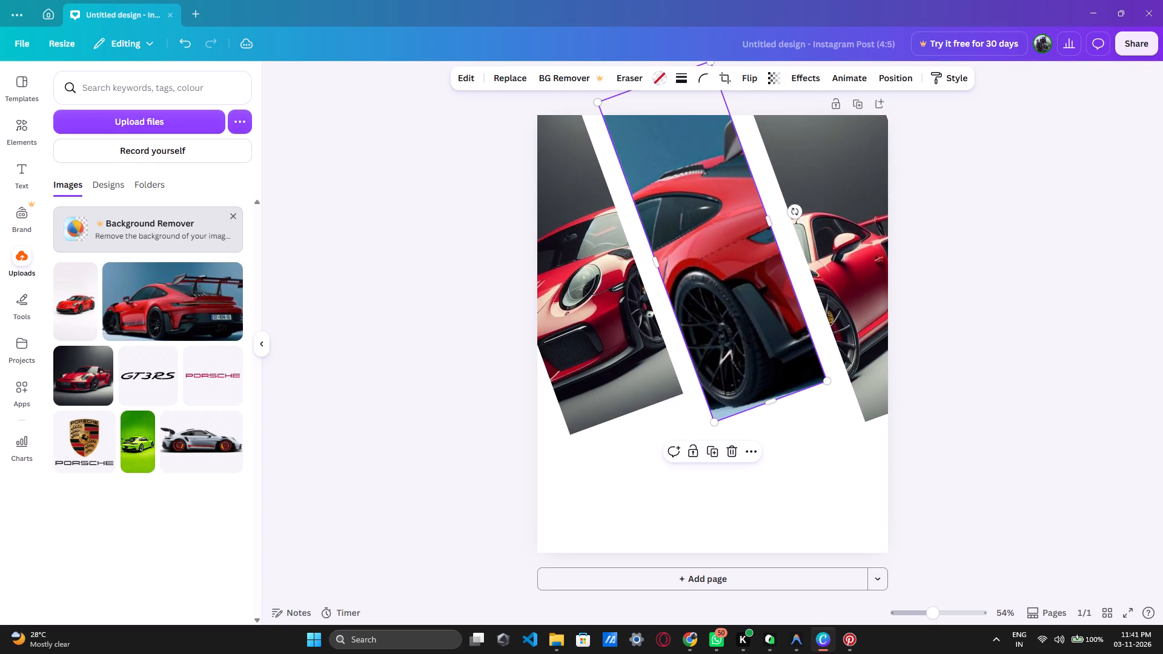
Enlarge and shift the image inside the rightmost frame so the car's far headlight, bonnet badge and number plate show.
double_click(840, 286)
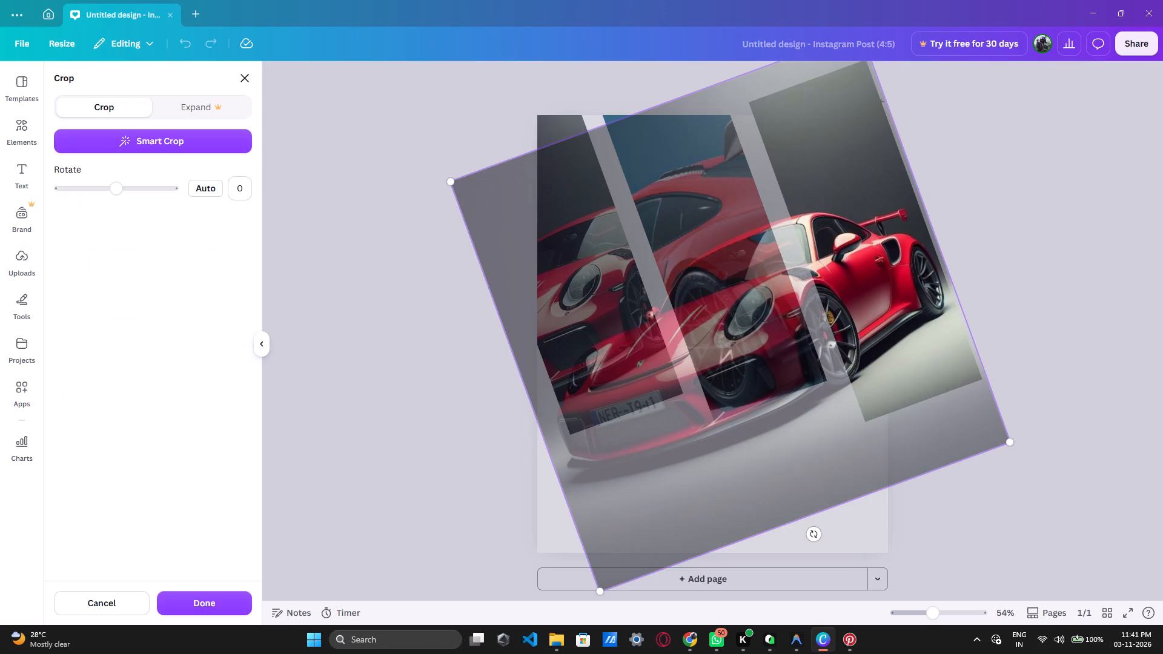
left_click_drag(849, 283, 1112, 150)
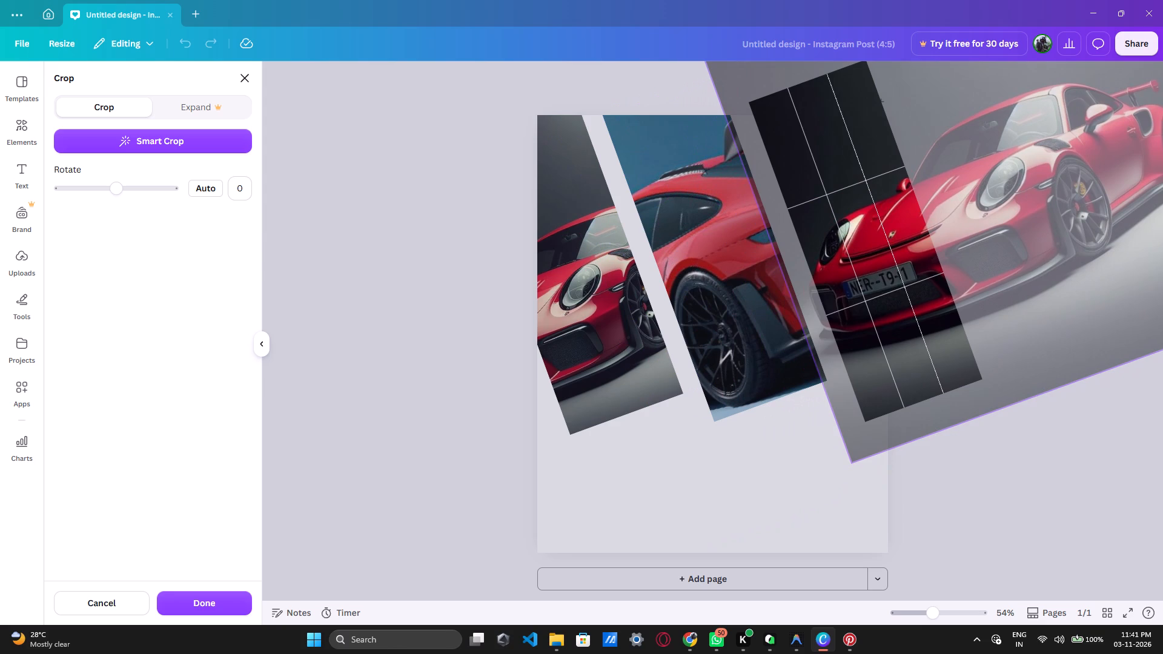
left_click_drag(1112, 150, 1111, 142)
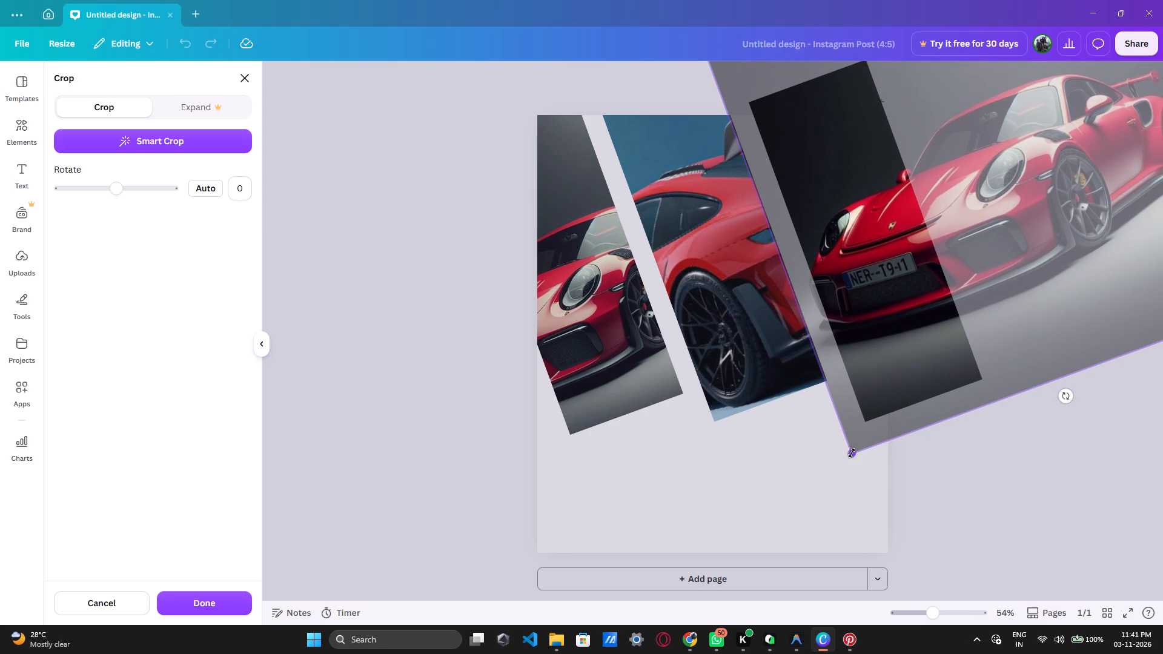
left_click_drag(852, 453, 809, 541)
left_click_drag(1028, 279, 1088, 233)
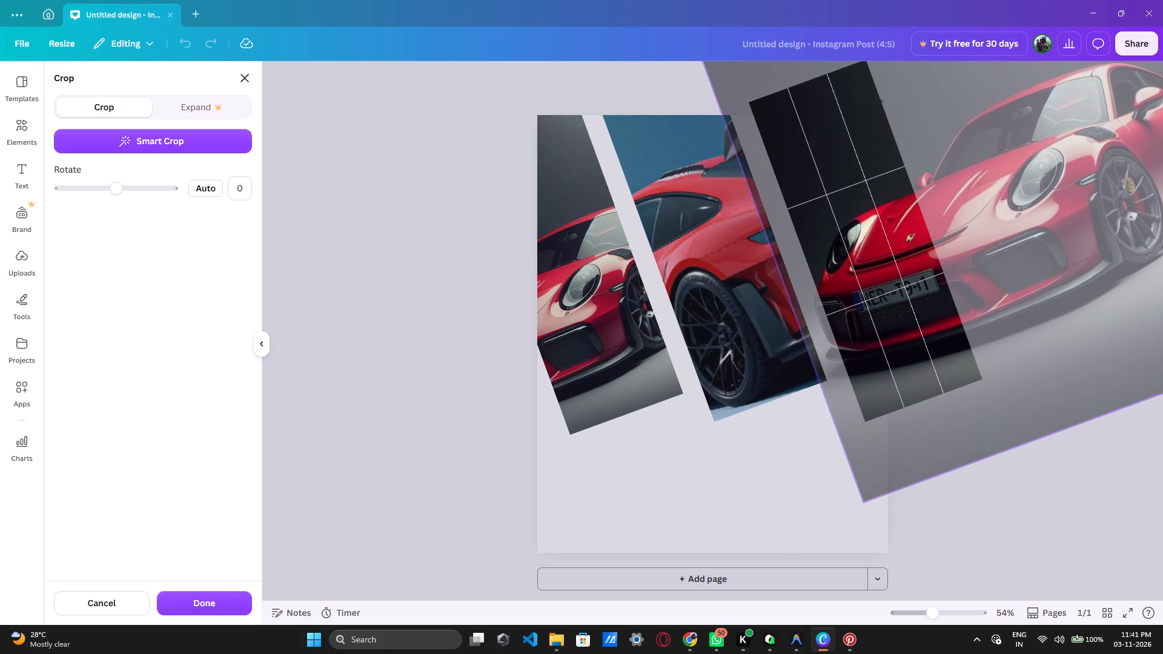
left_click_drag(1088, 233, 1082, 238)
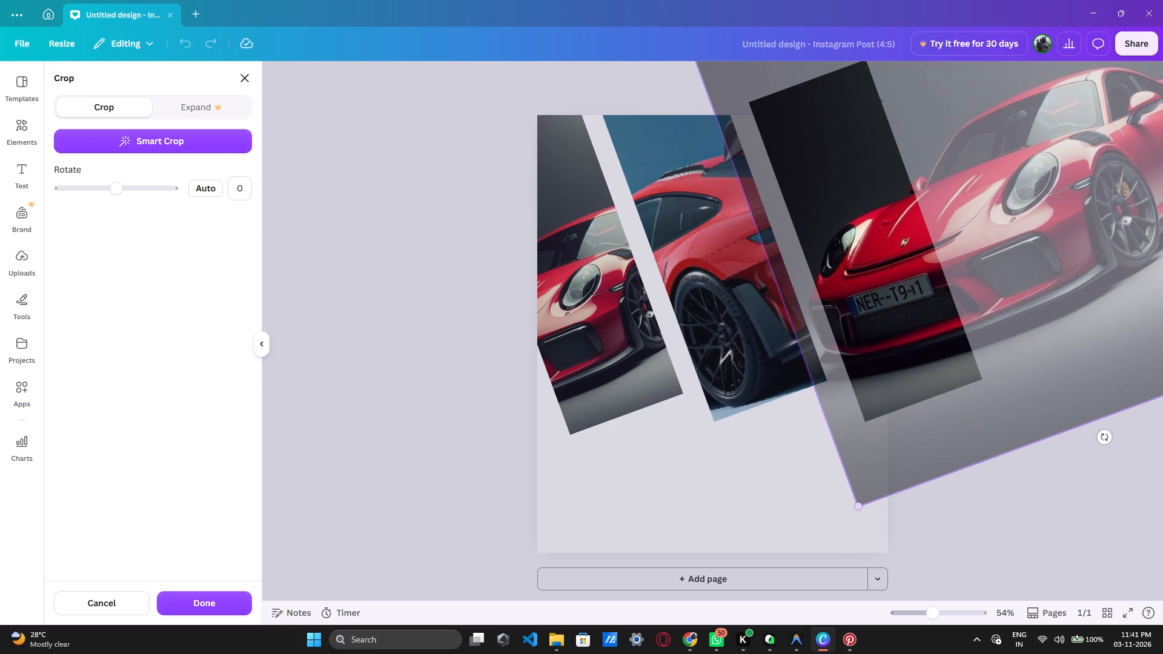
left_click(938, 545)
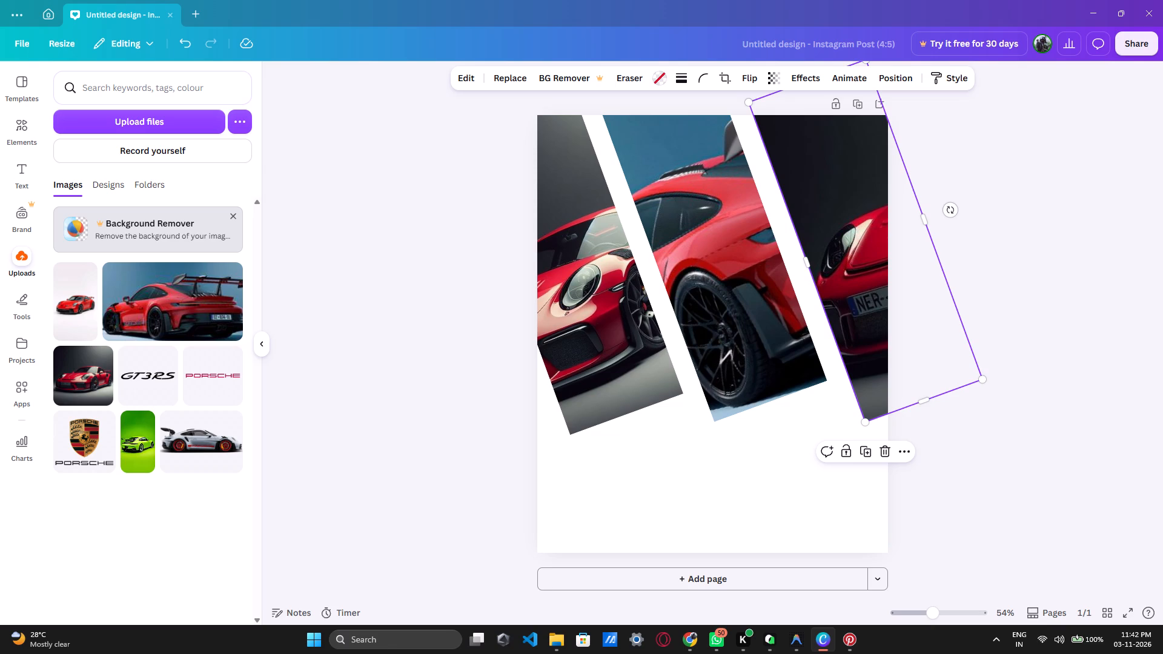
Open the Canva apps library and its search.
left_click(17, 388)
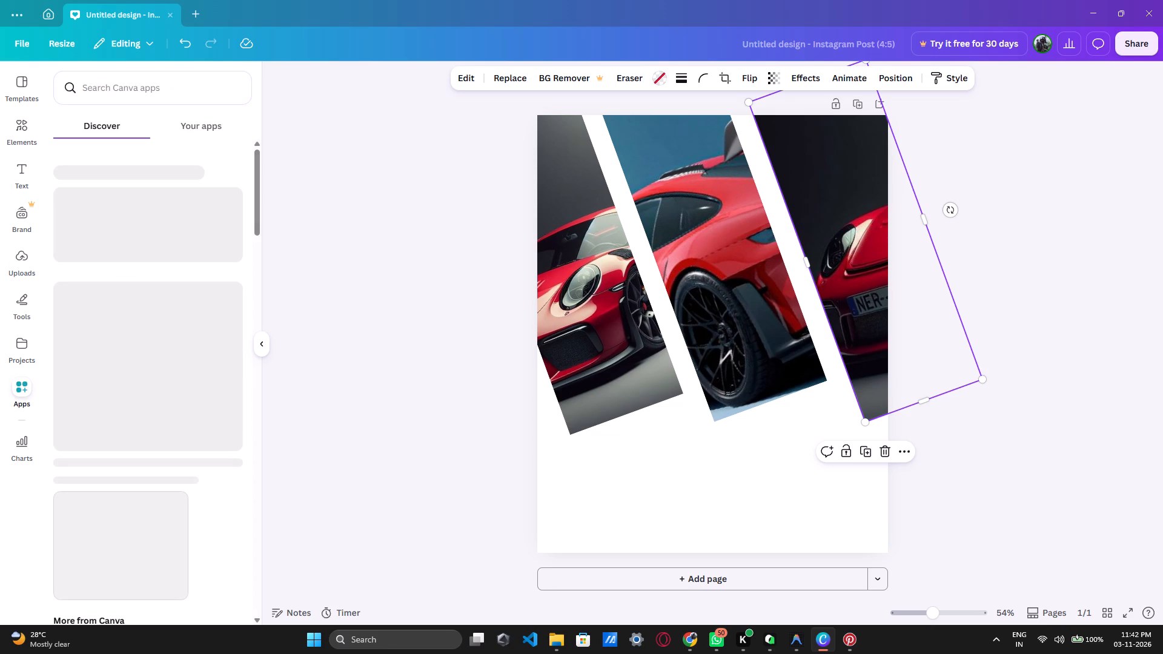
left_click(128, 97)
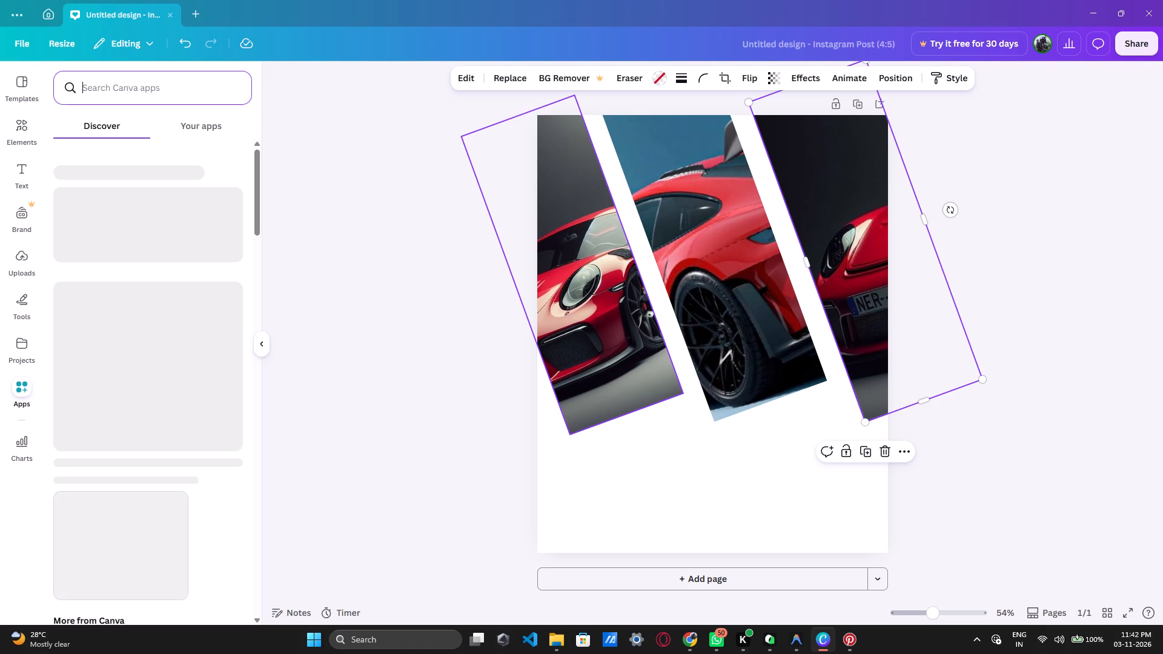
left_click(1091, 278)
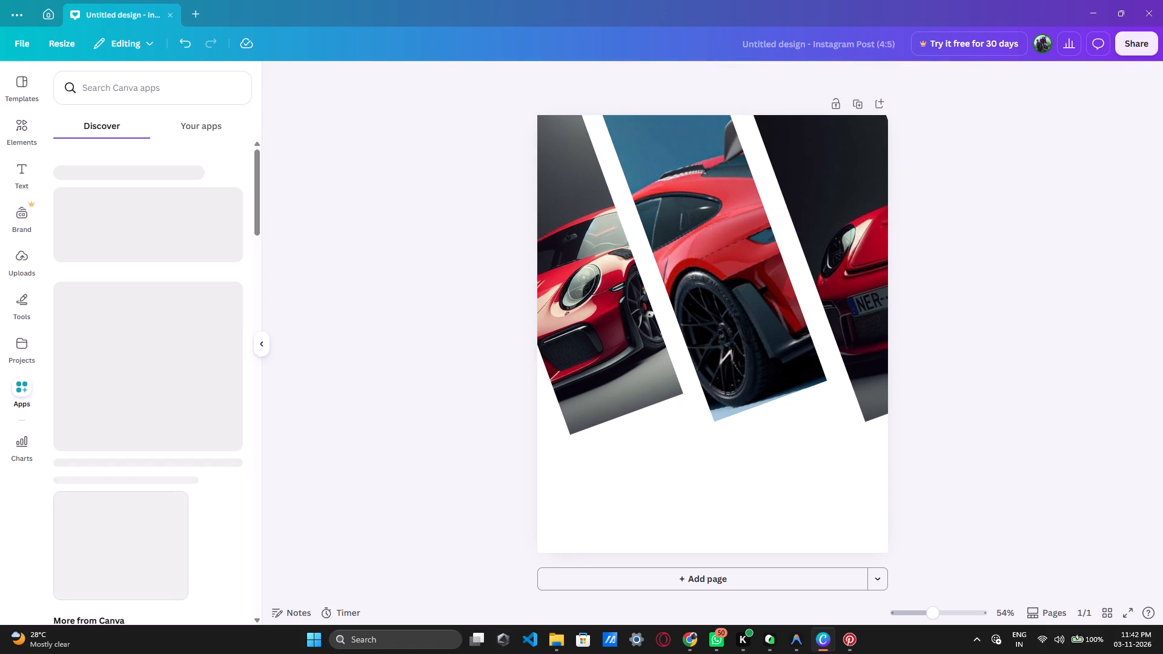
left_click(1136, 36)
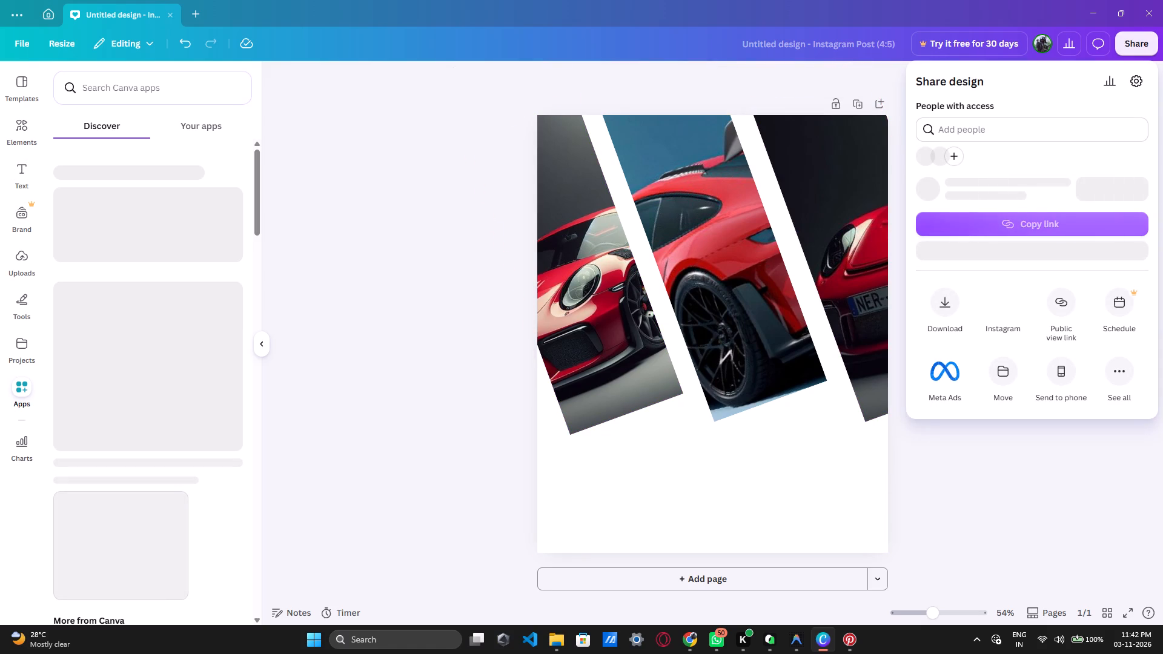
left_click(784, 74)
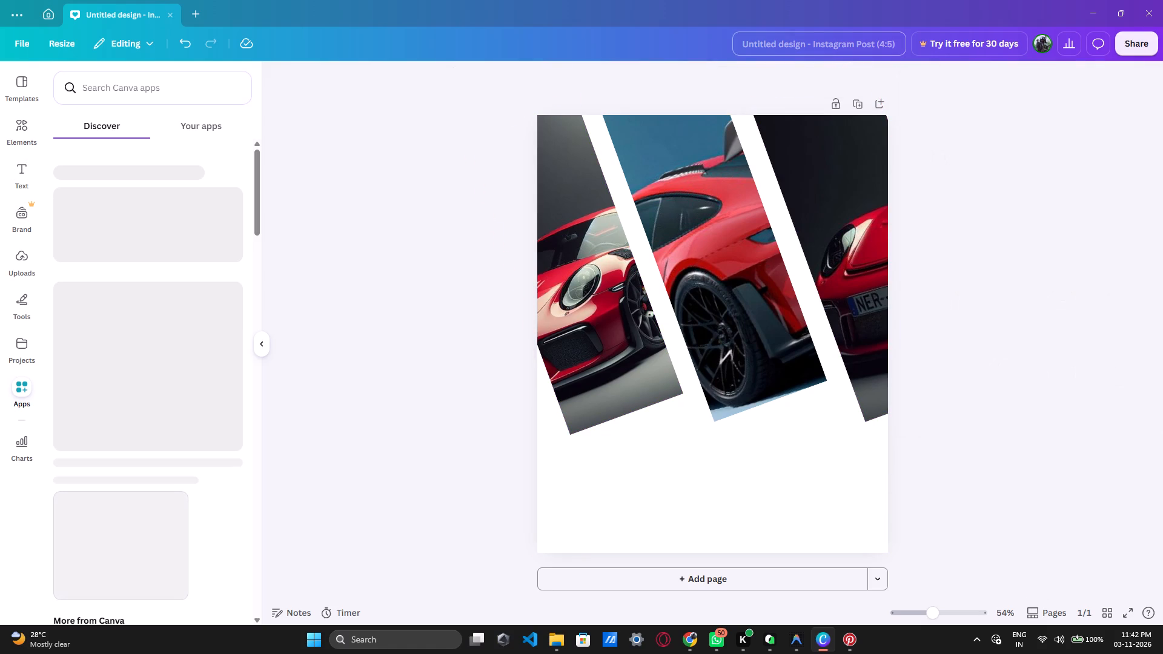
Rename the design as porsche component1.
left_click(831, 48)
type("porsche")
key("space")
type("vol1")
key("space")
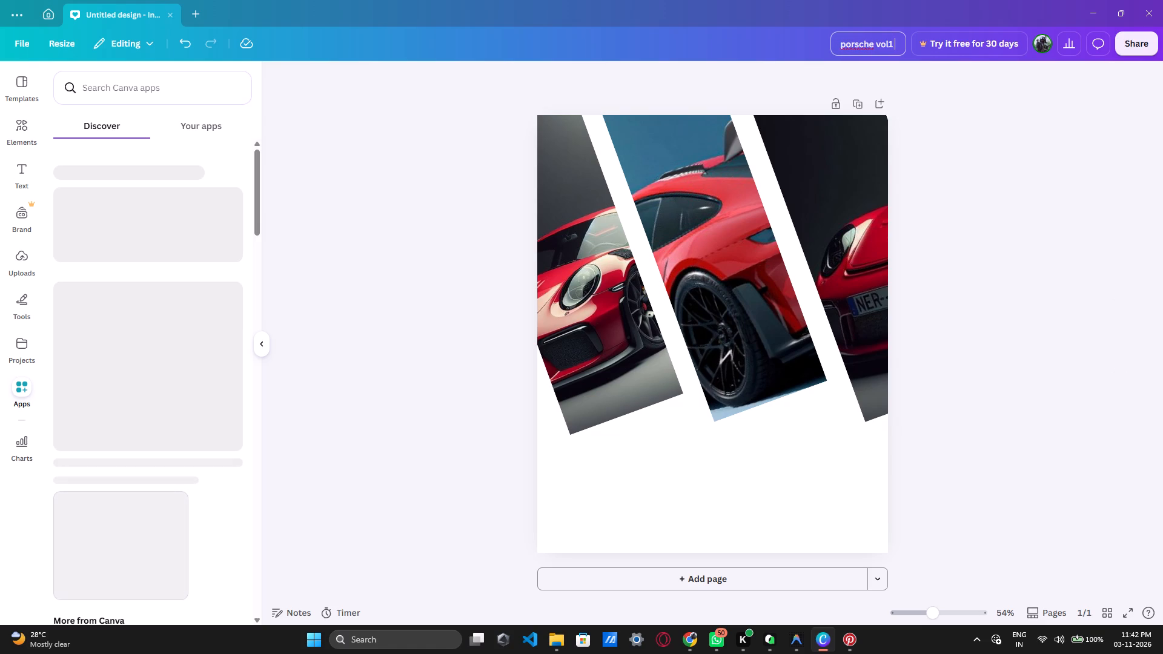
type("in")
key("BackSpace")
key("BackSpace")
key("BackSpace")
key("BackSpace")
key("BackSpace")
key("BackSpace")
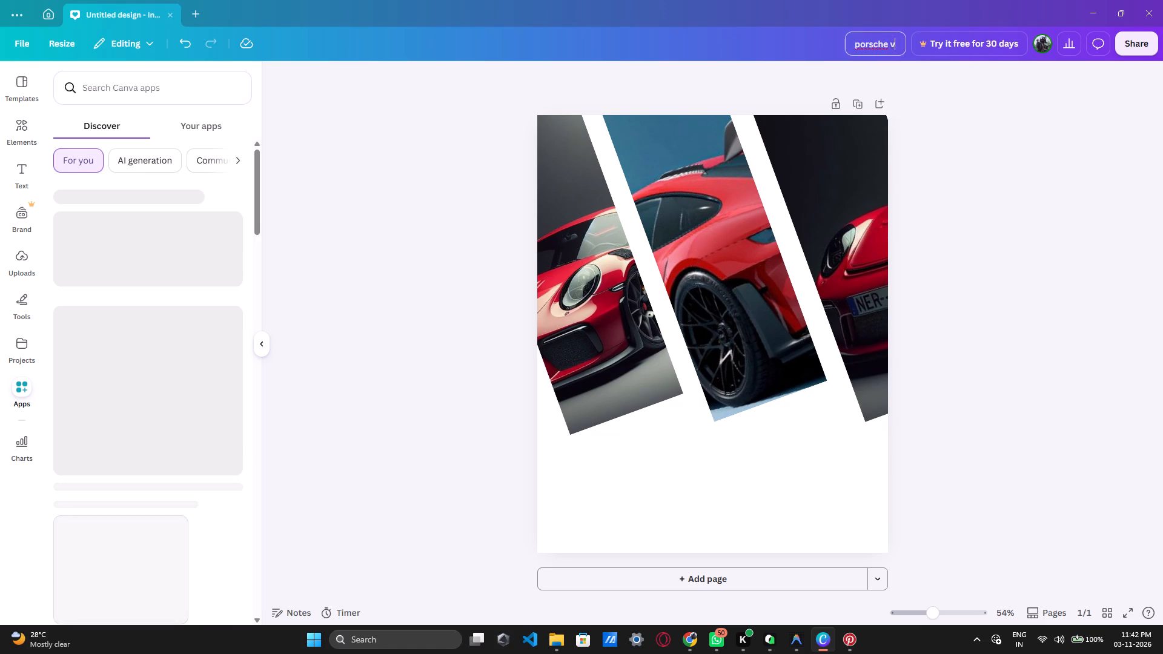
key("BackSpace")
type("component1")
Open the design's sharing and download options.
left_click(1125, 41)
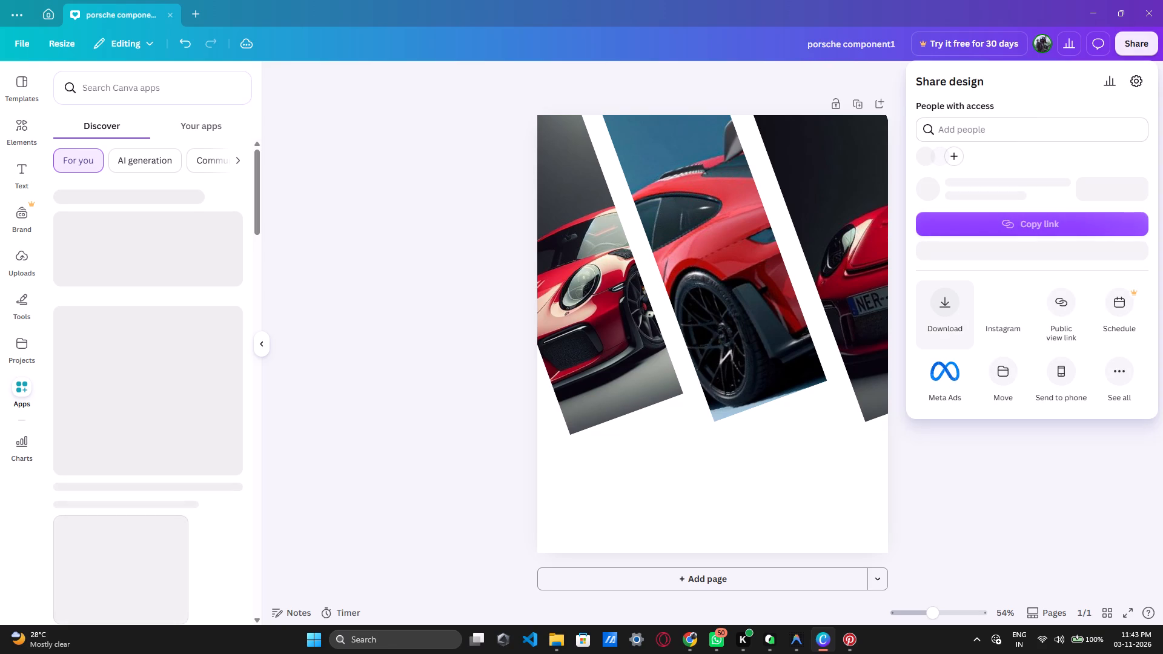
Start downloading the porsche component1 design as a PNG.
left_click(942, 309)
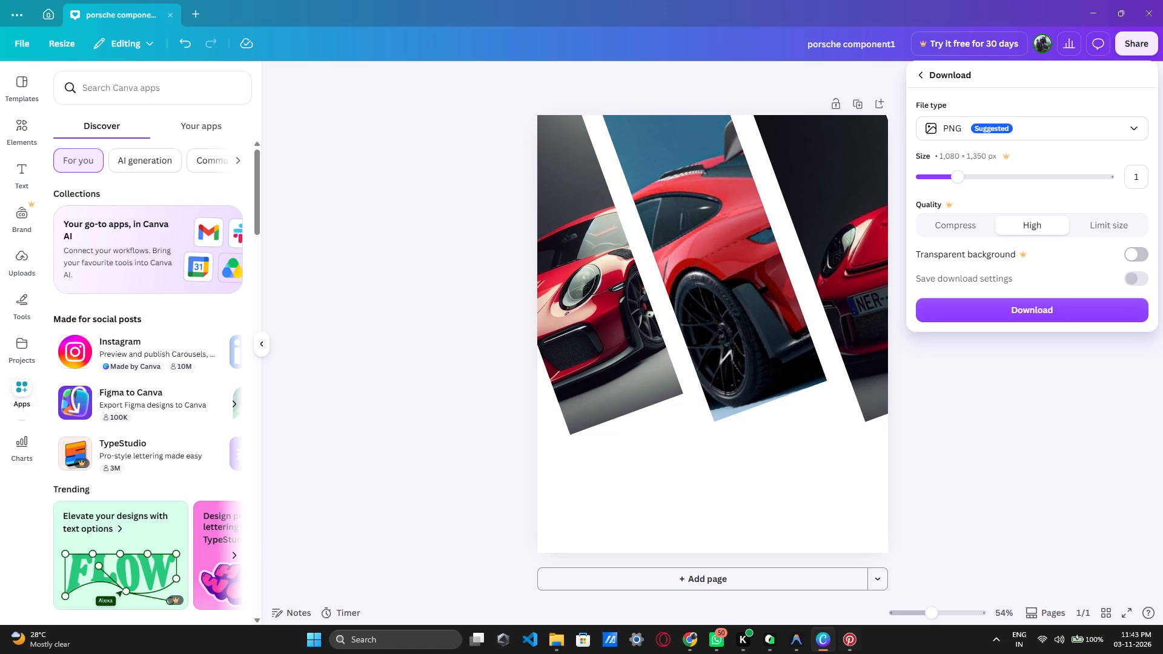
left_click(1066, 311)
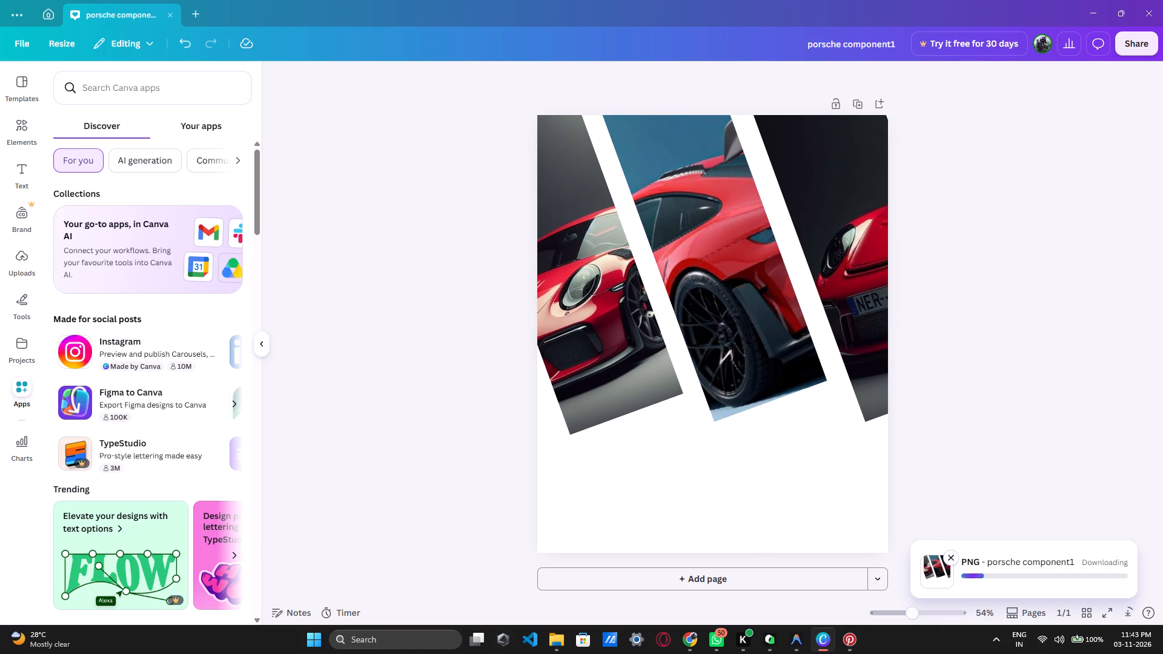
Search the Canva apps for "image blender".
left_click(194, 92)
type("image")
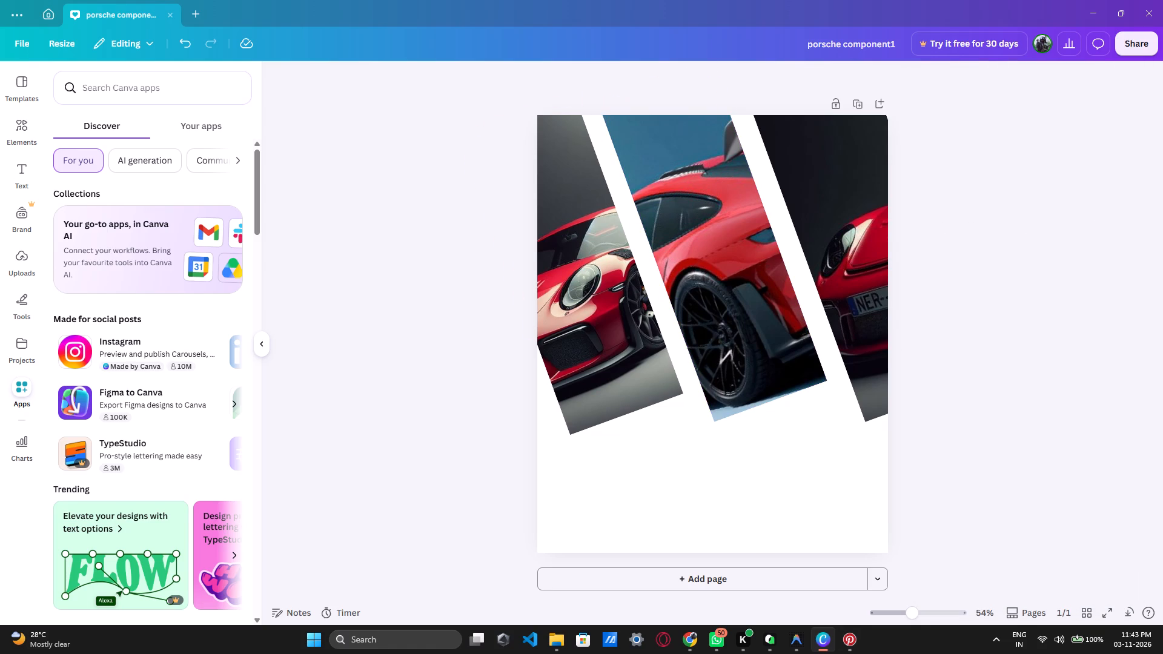
left_click(156, 84)
type("image blen")
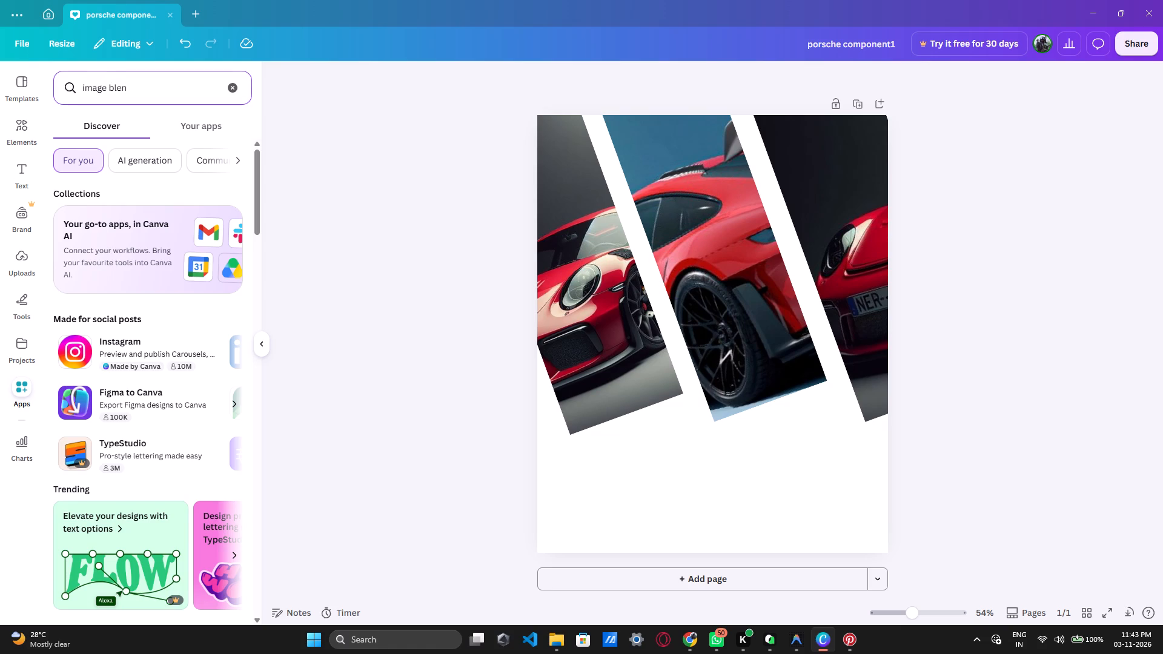
type("der")
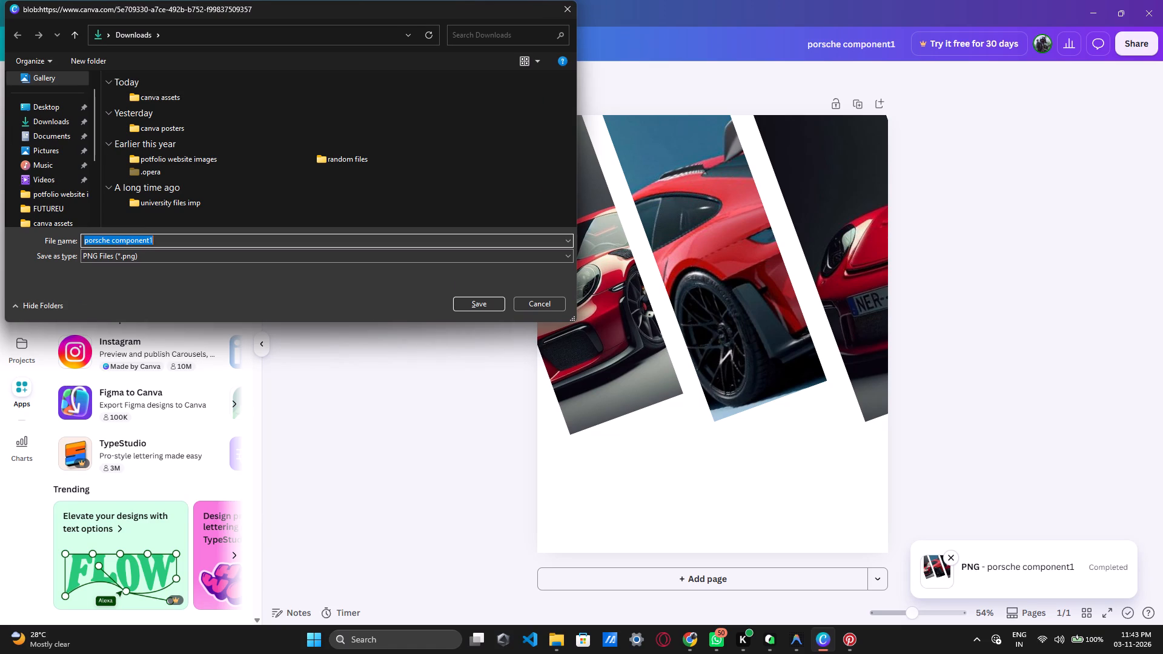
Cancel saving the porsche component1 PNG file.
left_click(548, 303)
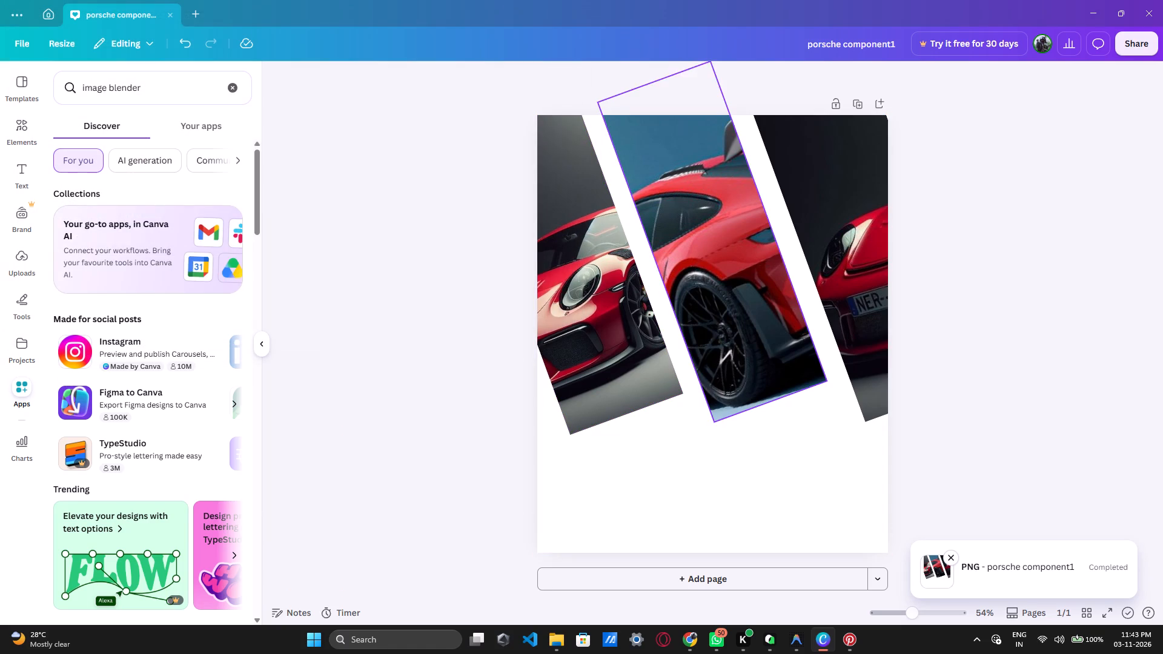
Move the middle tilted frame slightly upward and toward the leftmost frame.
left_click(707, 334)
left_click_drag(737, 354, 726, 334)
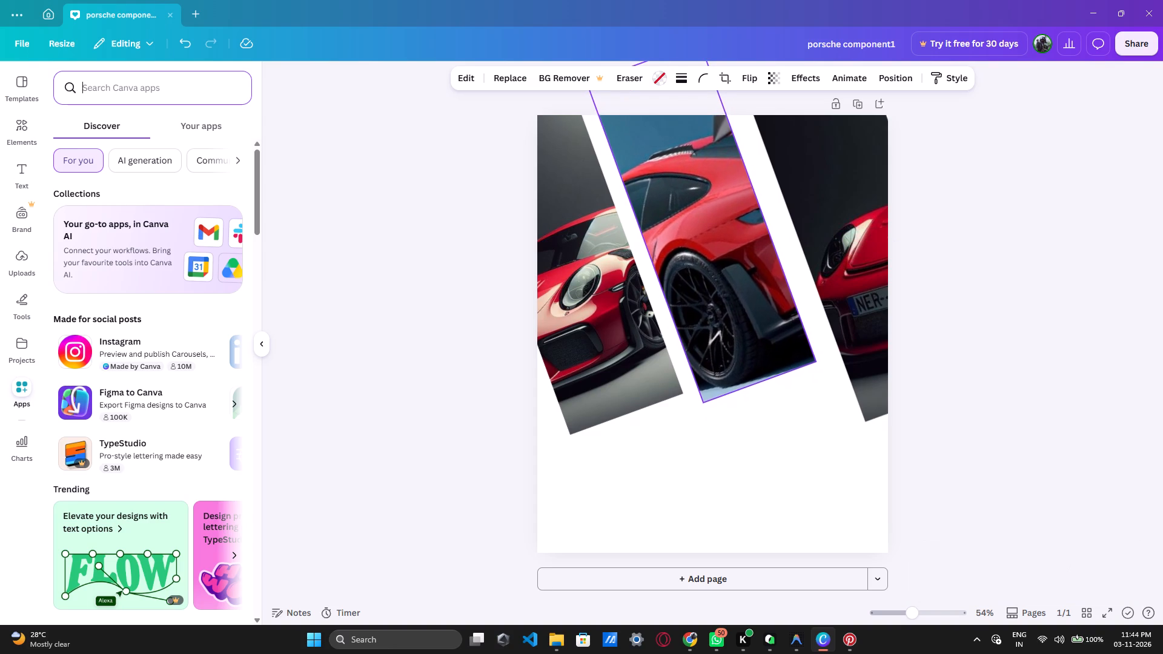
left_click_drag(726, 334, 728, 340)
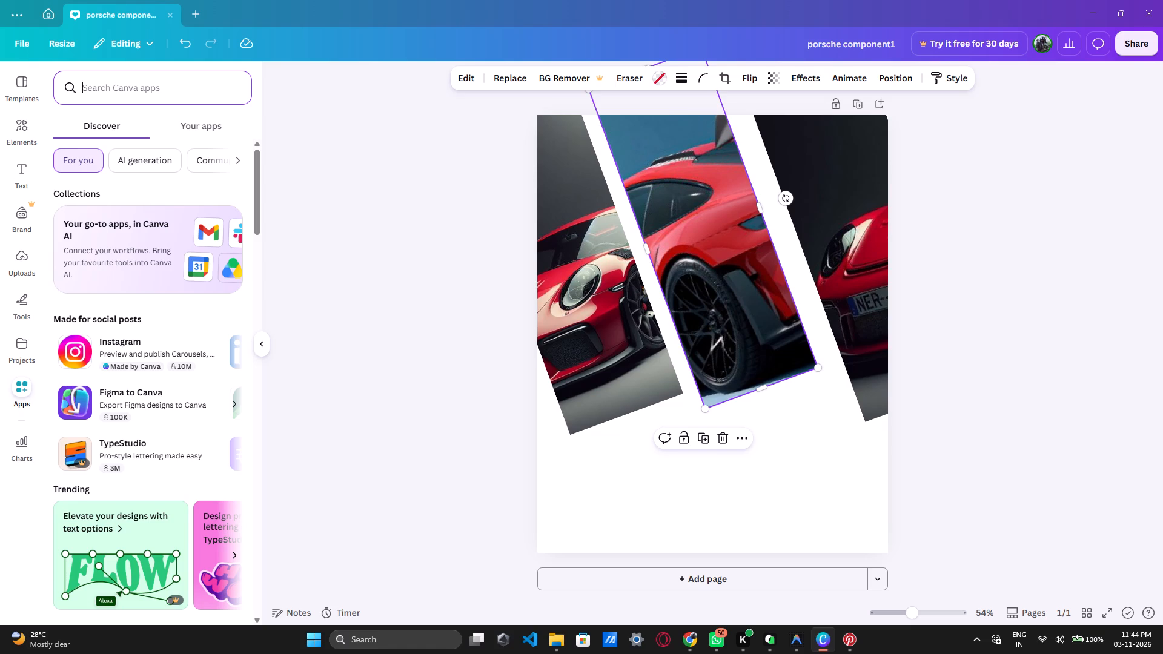
Enlarge the leftmost tilted frame slightly and nudge it into place beside the middle frame.
left_click(608, 348)
left_click_drag(684, 395, 692, 402)
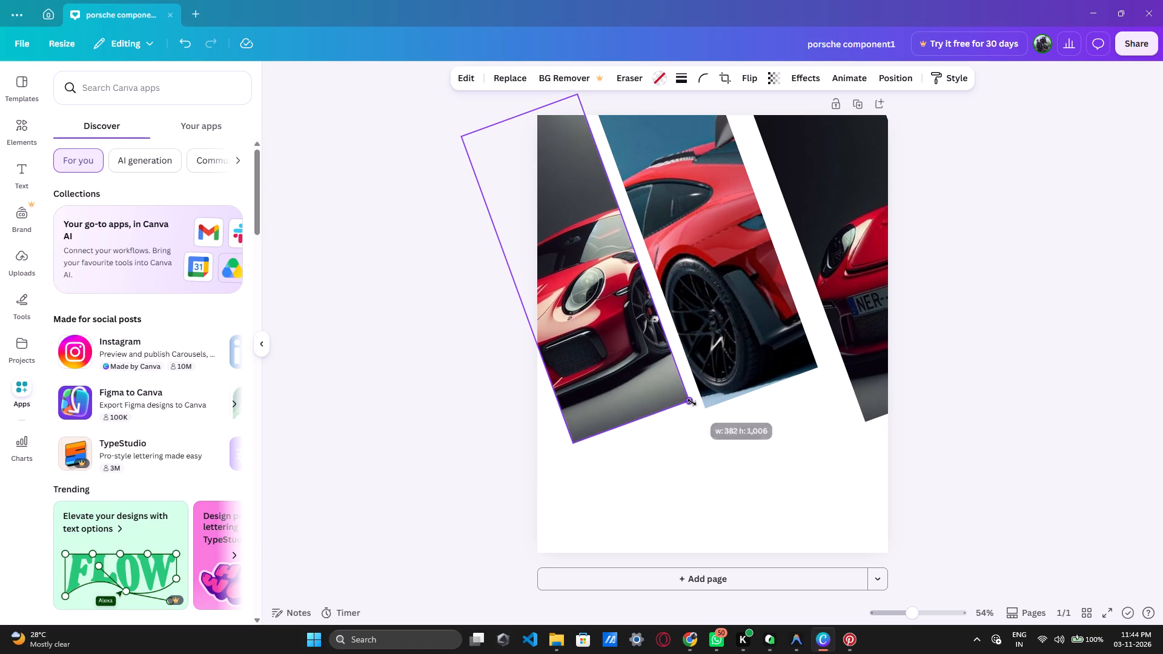
left_click_drag(692, 402, 702, 414)
left_click_drag(639, 376, 632, 378)
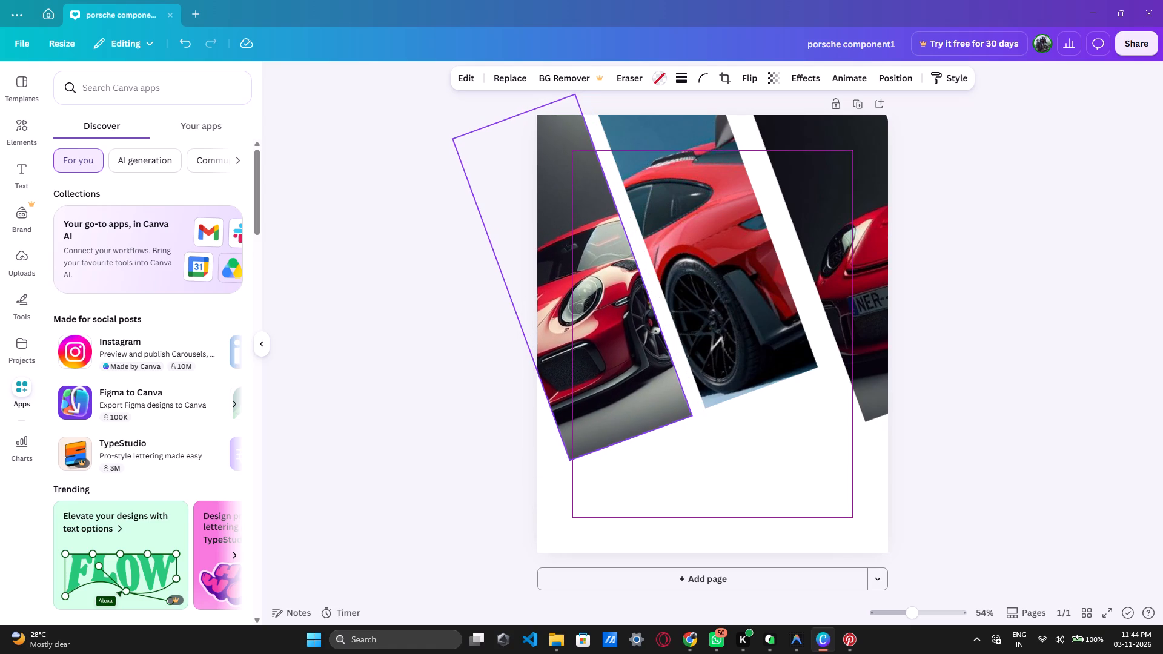
left_click_drag(632, 378, 632, 379)
left_click_drag(609, 366, 608, 359)
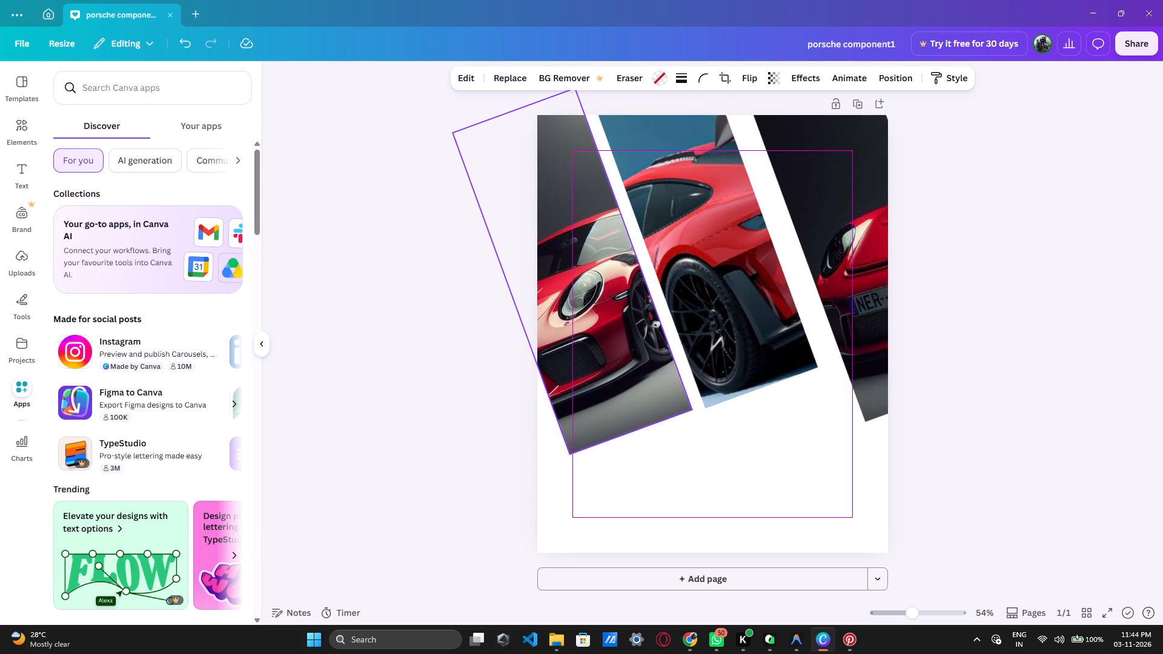
left_click_drag(608, 359, 606, 355)
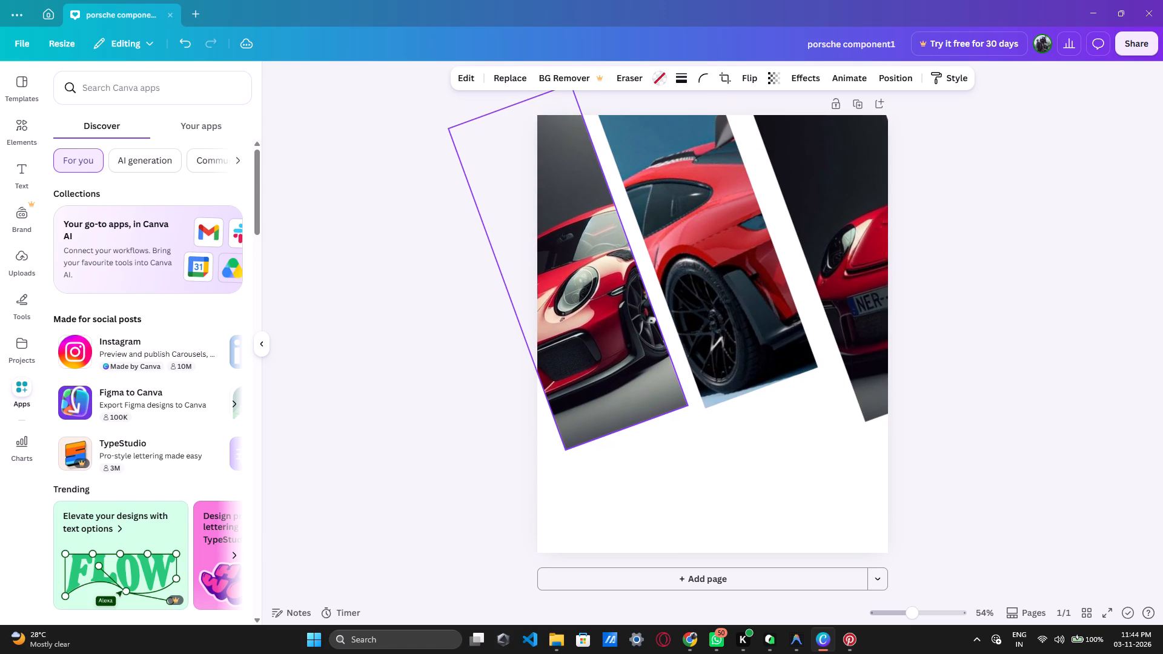
left_click_drag(606, 355, 606, 355)
Move the middle tilted frame down and away from the leftmost frame, leaving a narrow gap between them.
left_click_drag(711, 329, 722, 352)
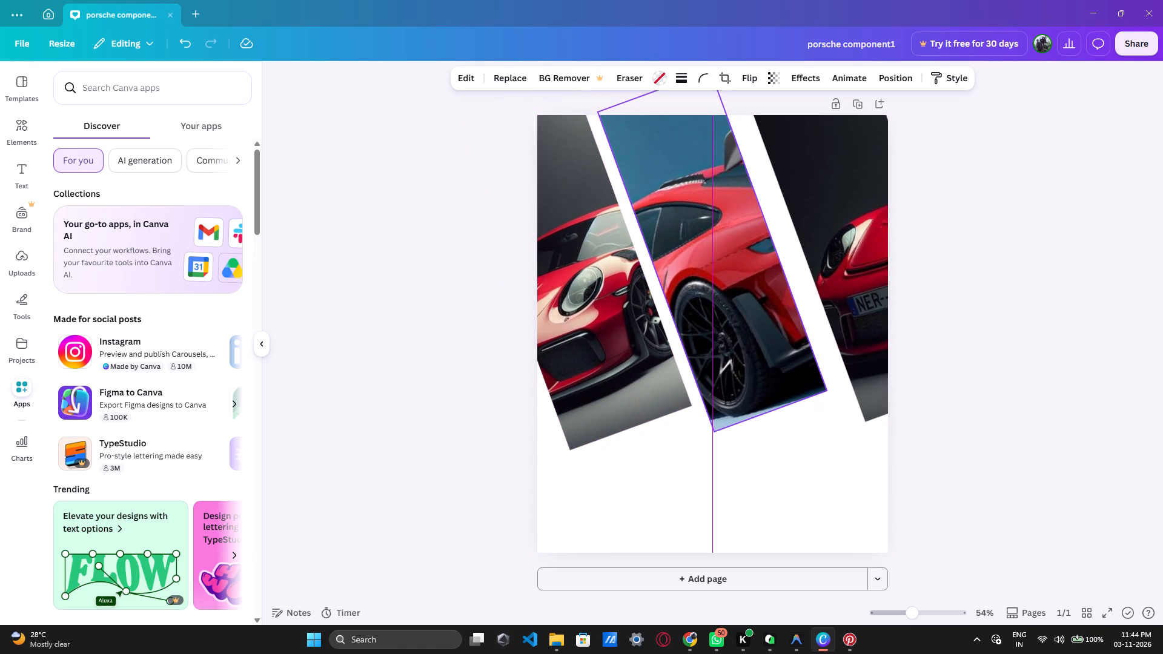
left_click_drag(722, 352, 723, 357)
Move the rightmost tilted frame closer to the middle one, narrowing the gap between them.
left_click(853, 312)
left_click_drag(853, 312, 847, 317)
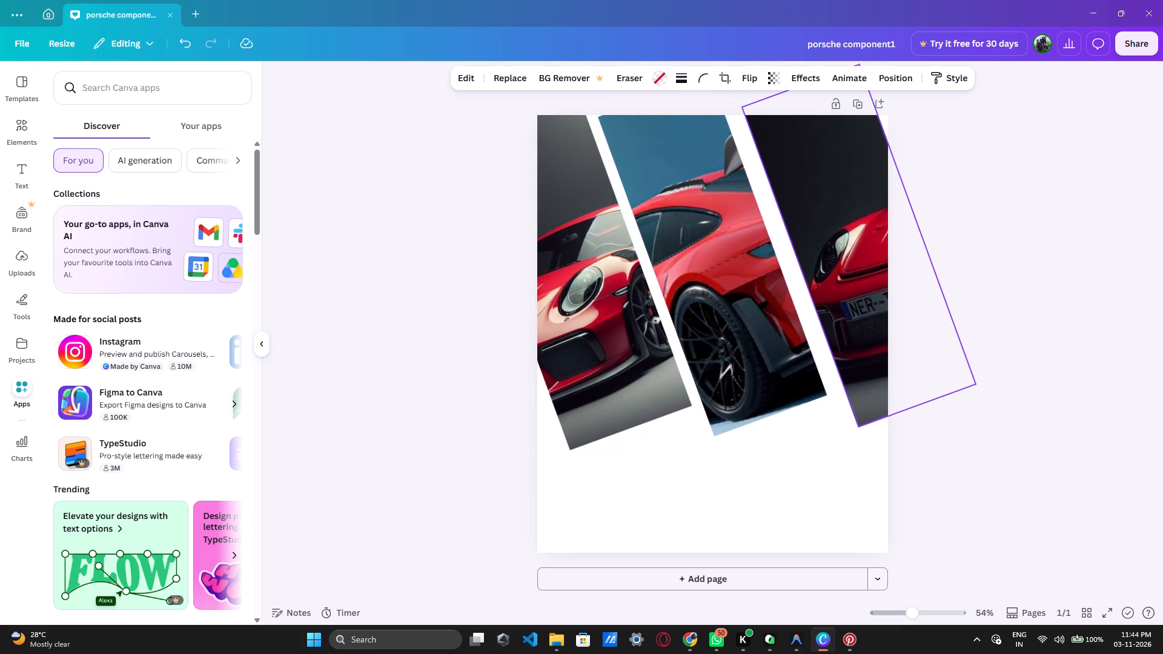
left_click_drag(847, 317, 842, 322)
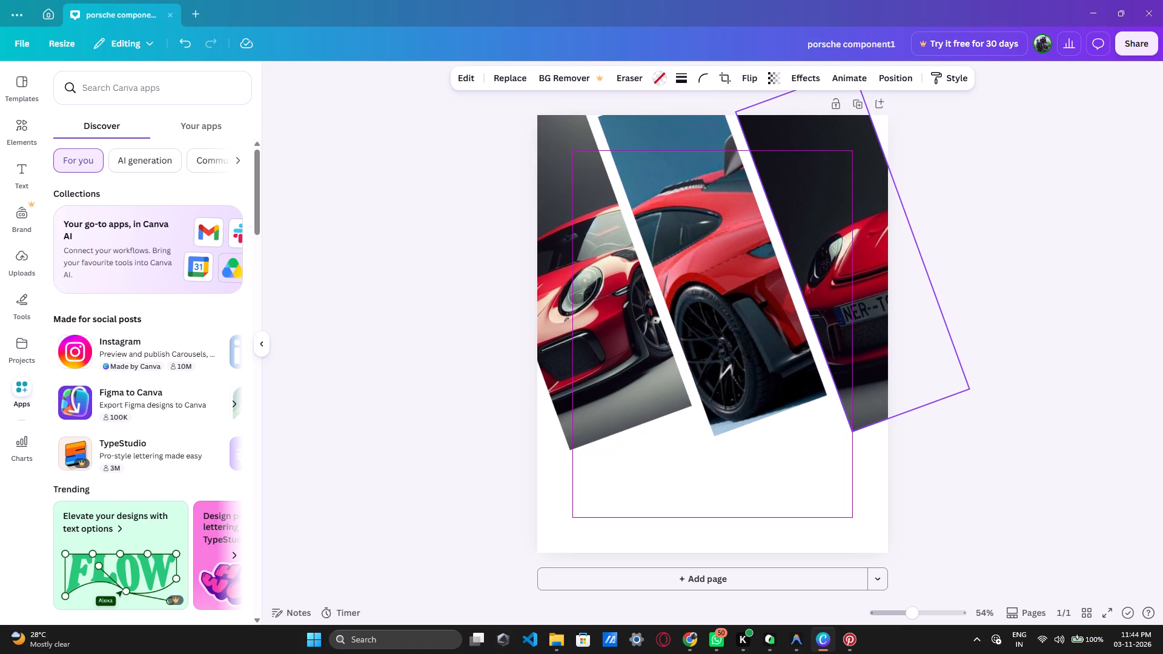
left_click_drag(842, 322, 838, 313)
left_click(1034, 474)
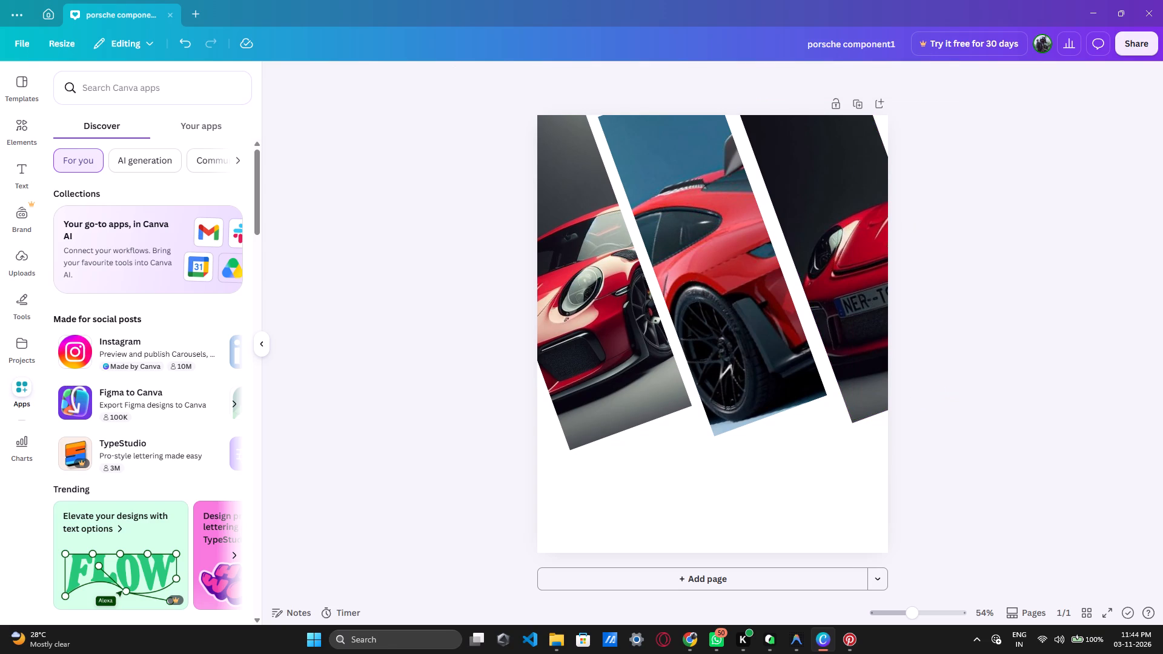
Copy the design to the clipboard as an image through the sharing options.
left_click(1127, 40)
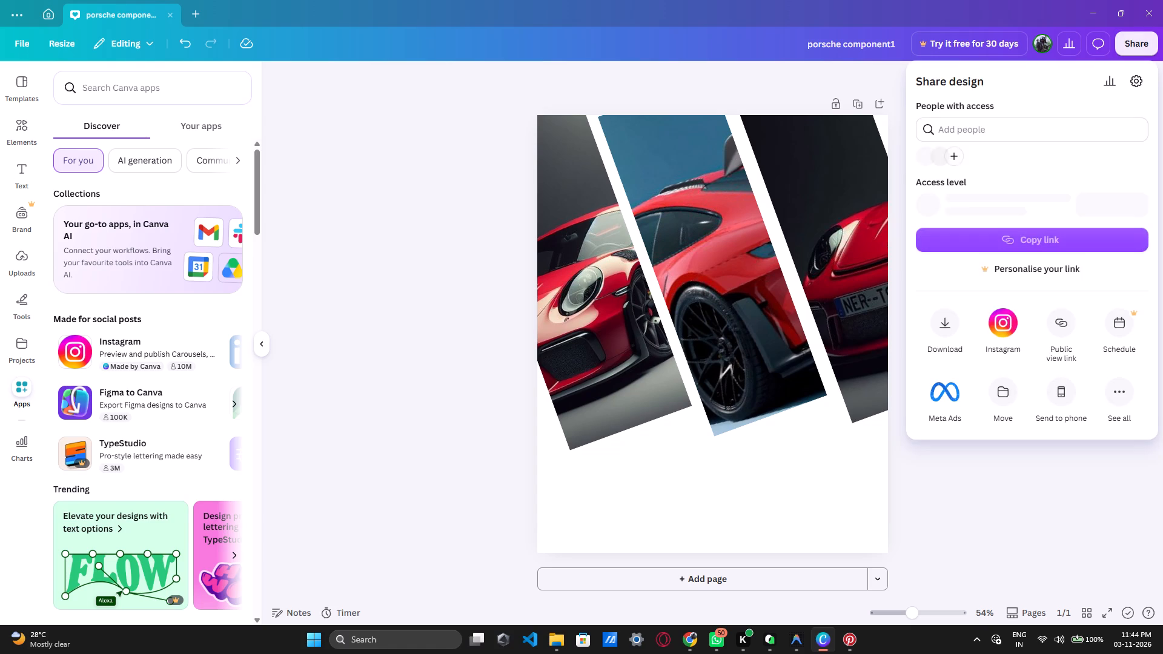
scroll(1079, 351, "down", 4)
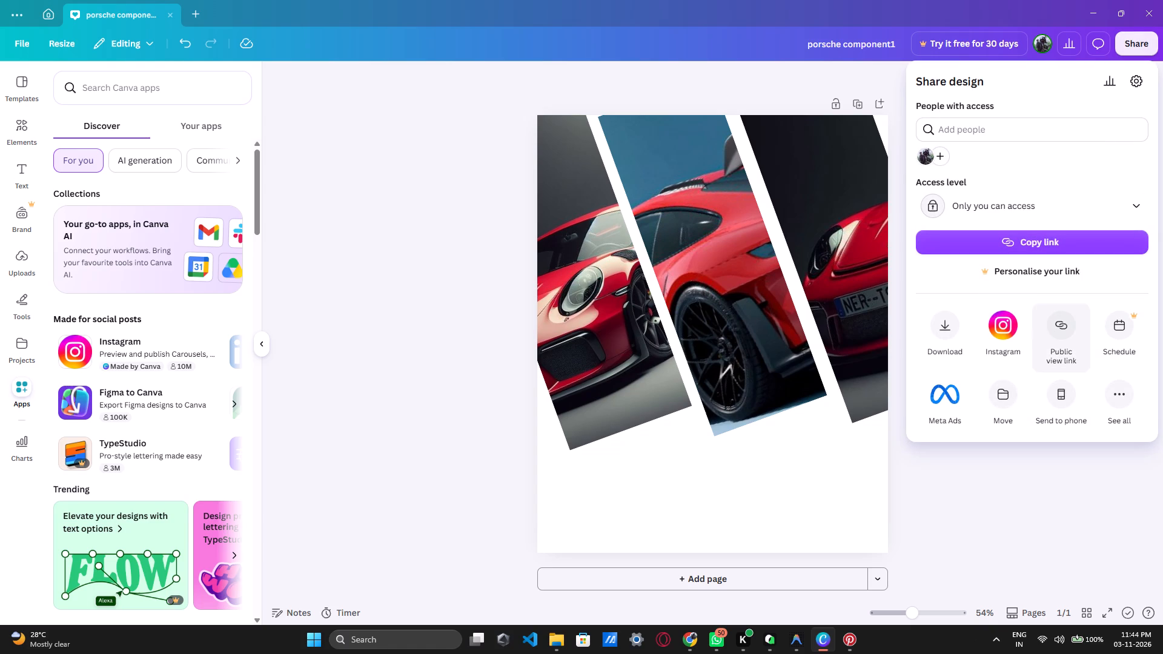
left_click(1121, 395)
scroll(1003, 375, "down", 5)
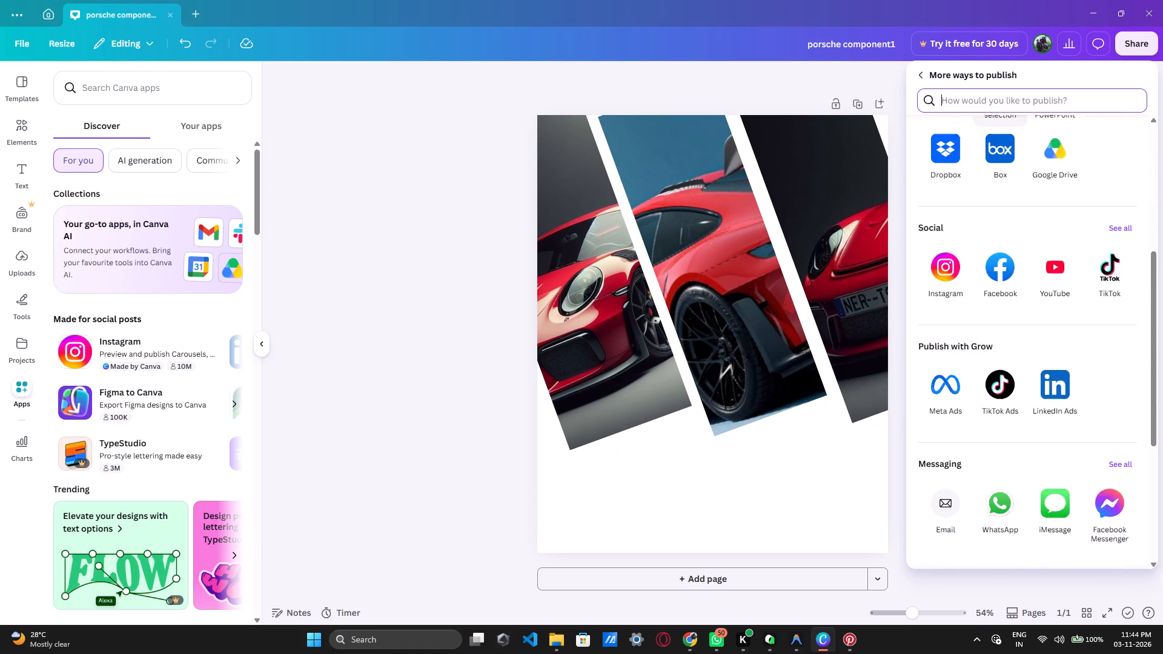
scroll(1003, 377, "up", 7)
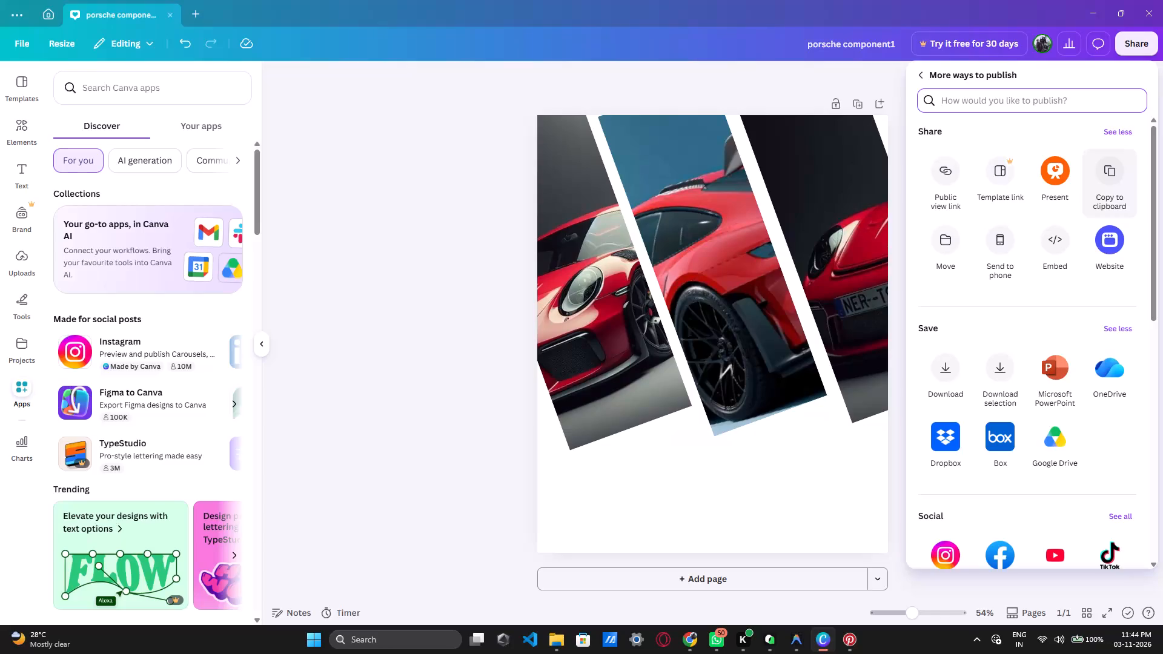
left_click(1099, 175)
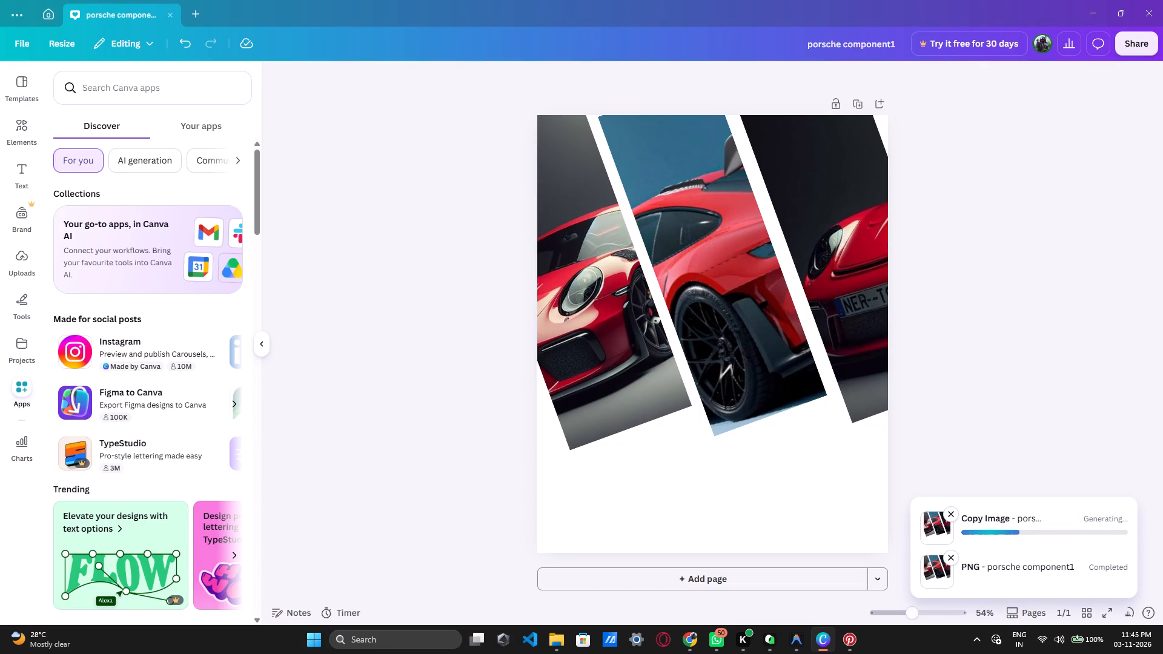
Add a blank second page to the design.
left_click(710, 578)
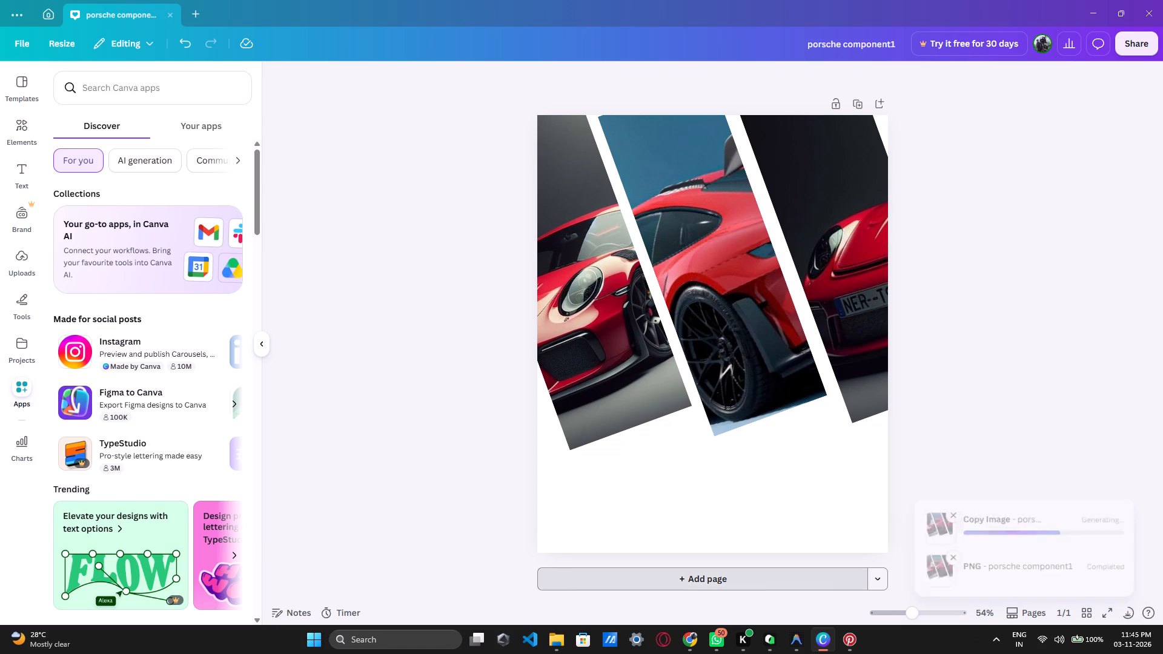
scroll(732, 506, "up", 4)
scroll(732, 506, "down", 6)
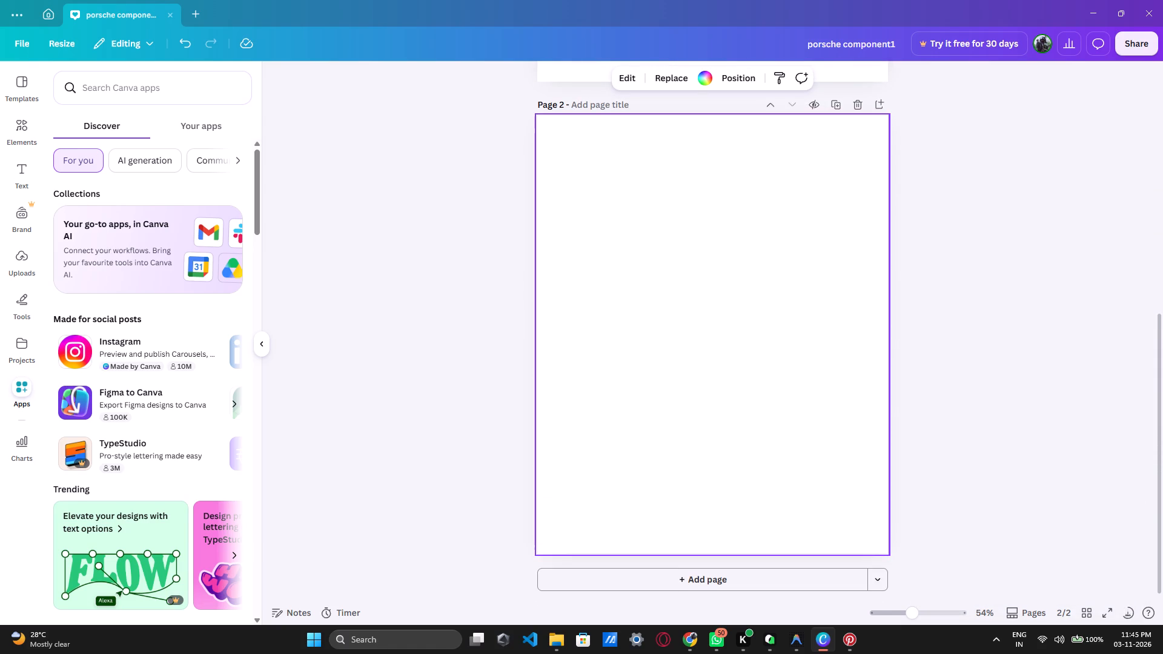
scroll(732, 501, "up", 5)
scroll(732, 501, "down", 5)
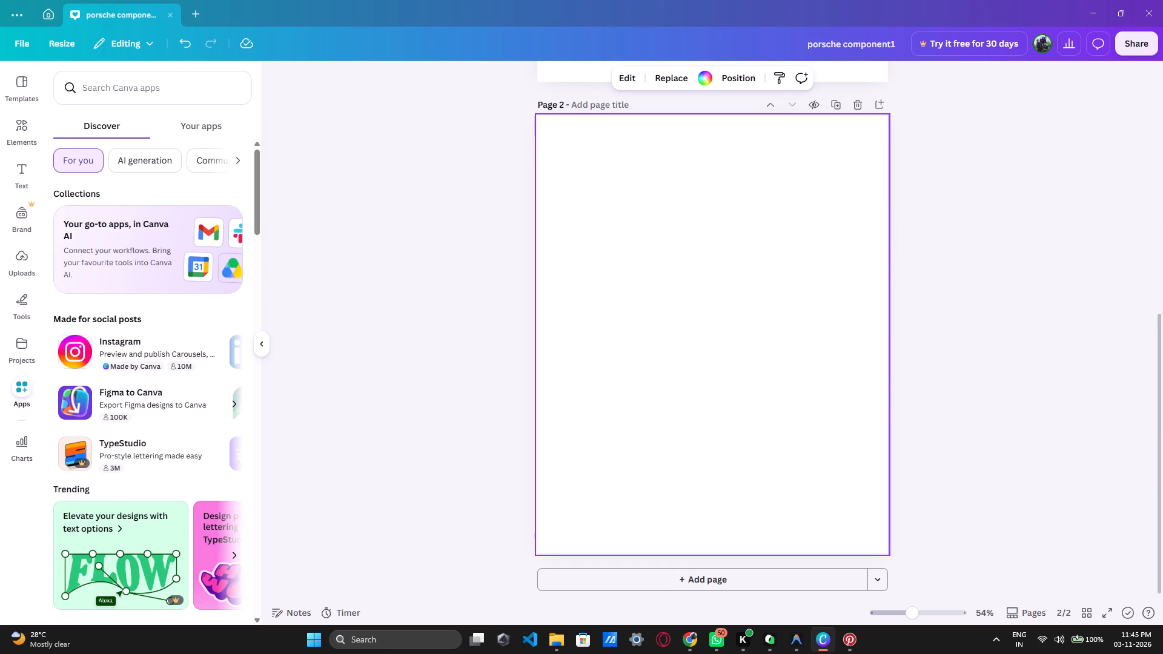
Paste the copied three-frame Porsche composition as an image onto the blank second page.
key("ctrl+v")
Delete the first page holding the original three tilted frames.
scroll(846, 372, "up", 3)
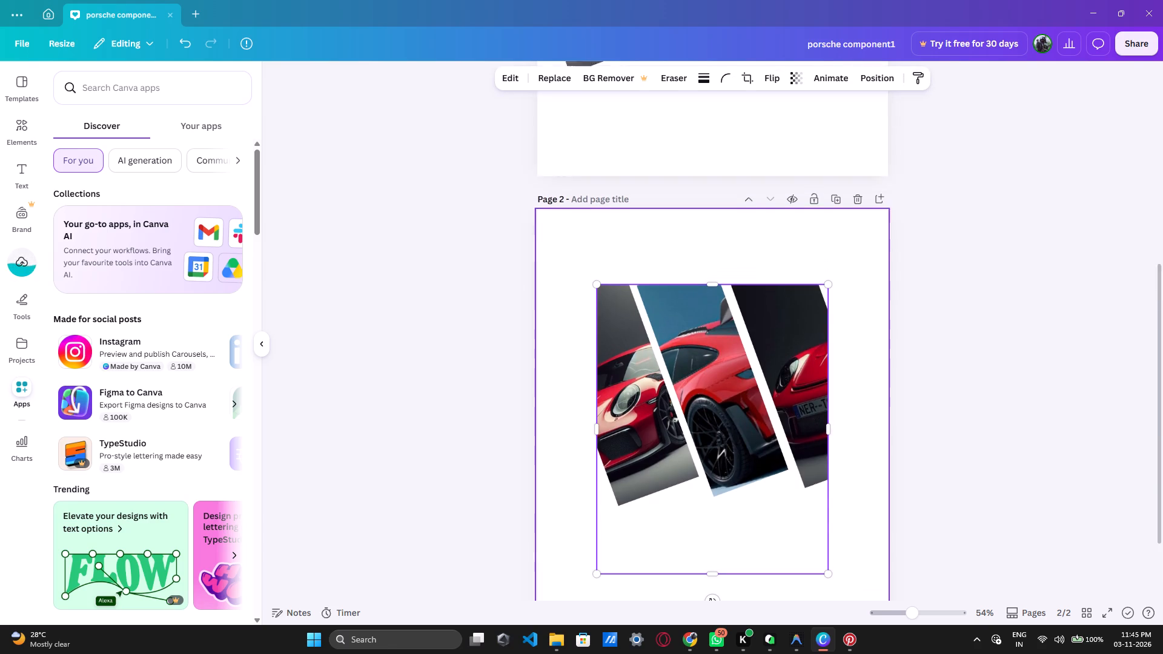
scroll(847, 372, "up", 1)
left_click(807, 295)
scroll(949, 285, "up", 10)
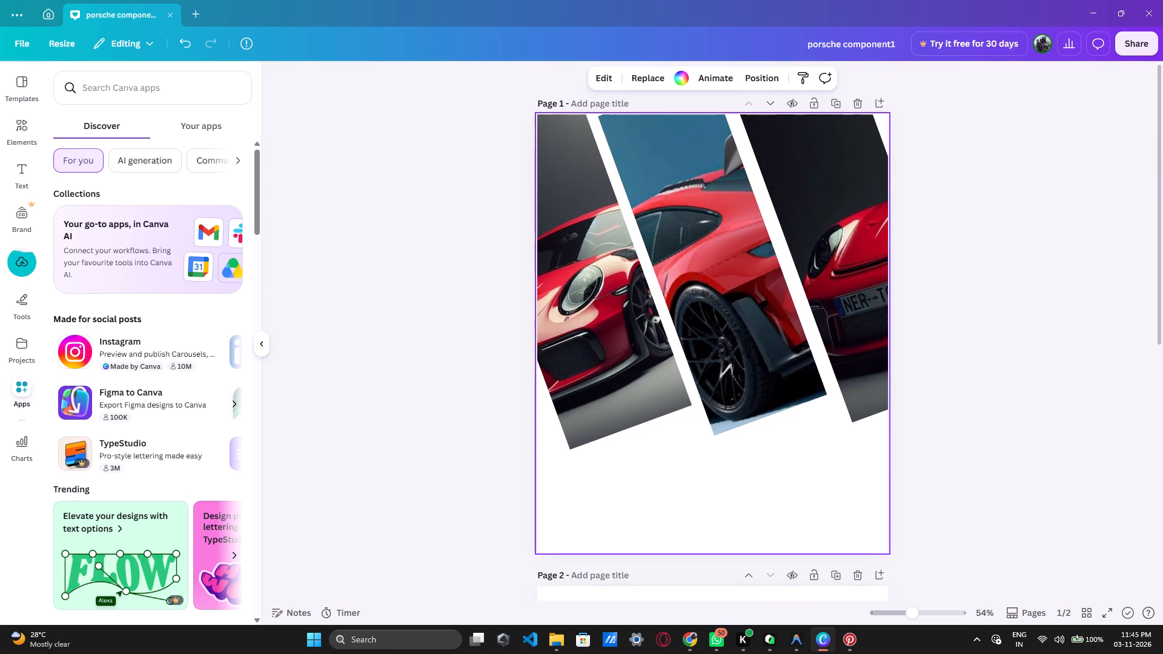
left_click(855, 99)
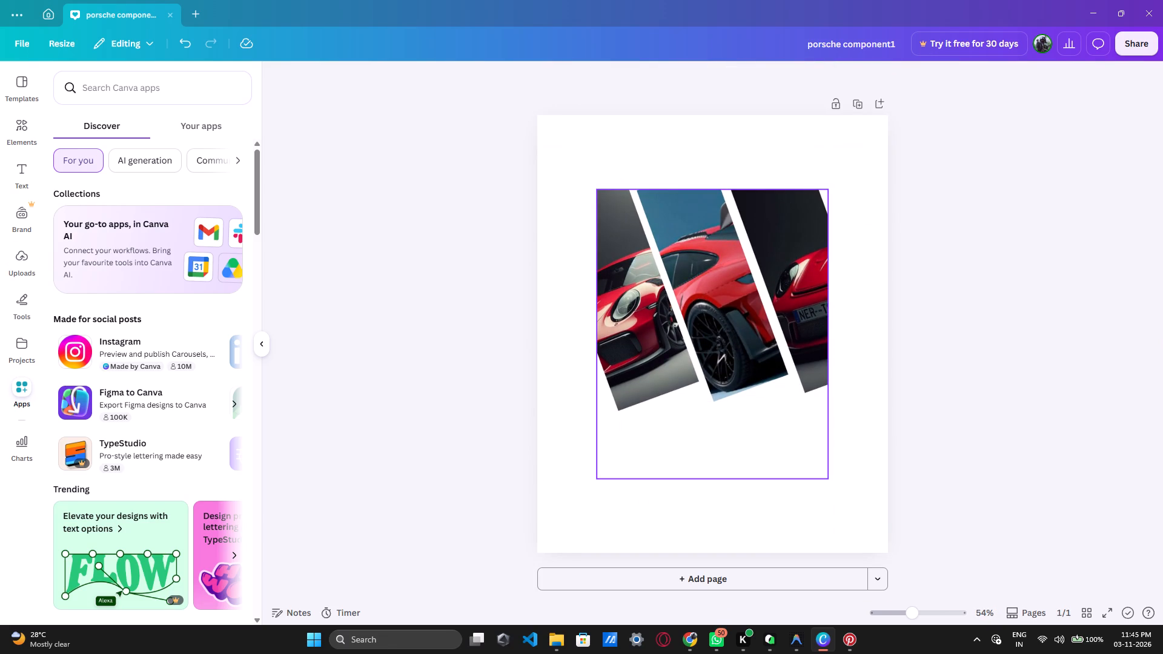
Enlarge and reposition the pasted Porsche image until it fills the whole page edge to edge.
left_click(815, 202)
left_click_drag(827, 187, 836, 171)
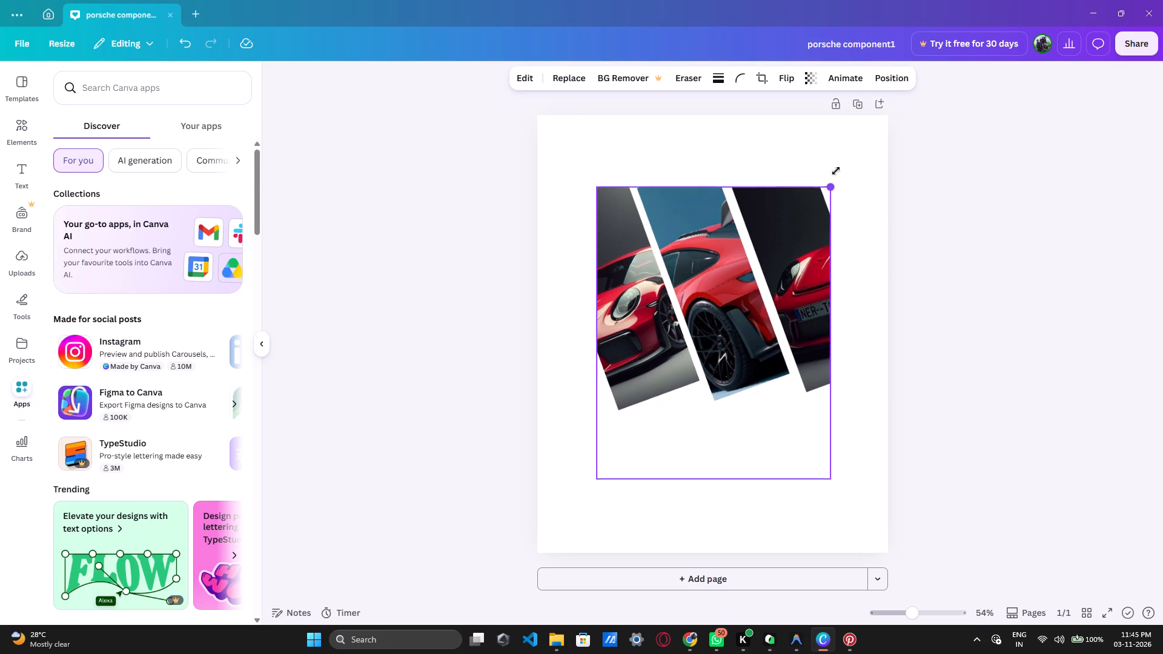
left_click_drag(836, 171, 876, 106)
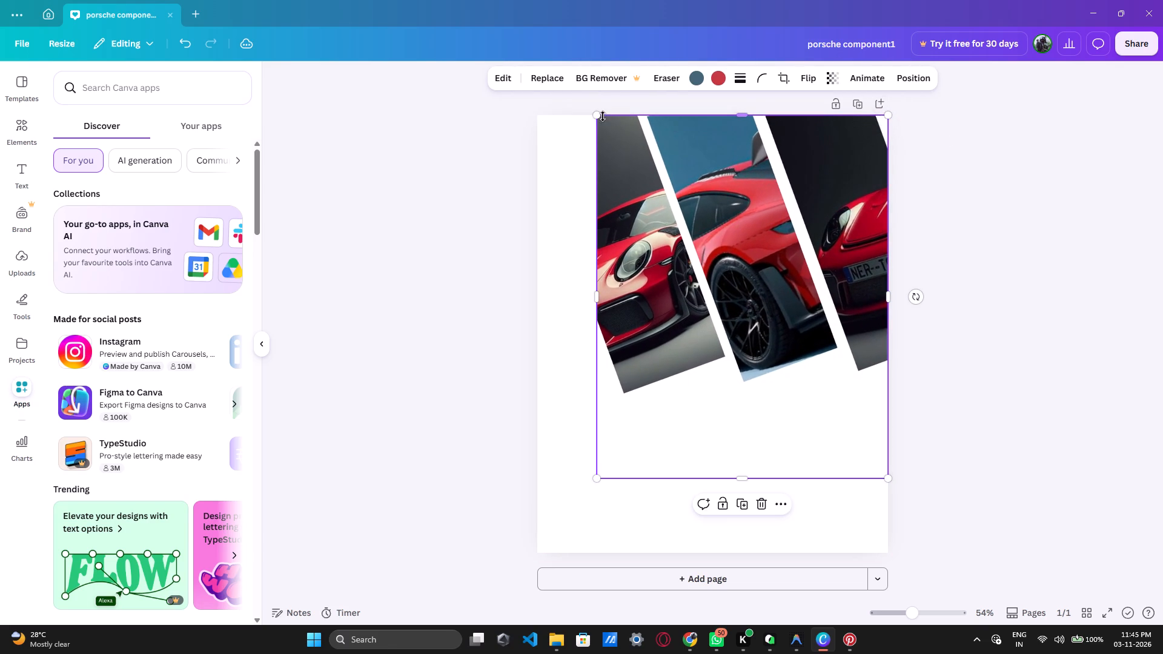
left_click_drag(674, 210, 664, 246)
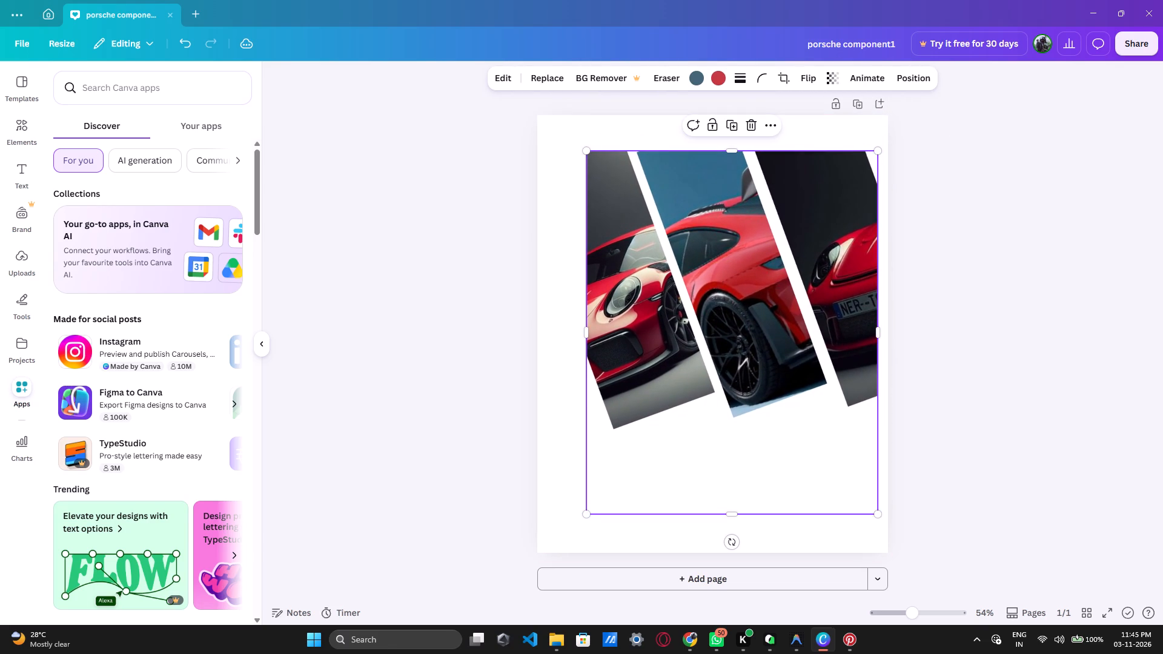
left_click_drag(719, 242, 729, 279)
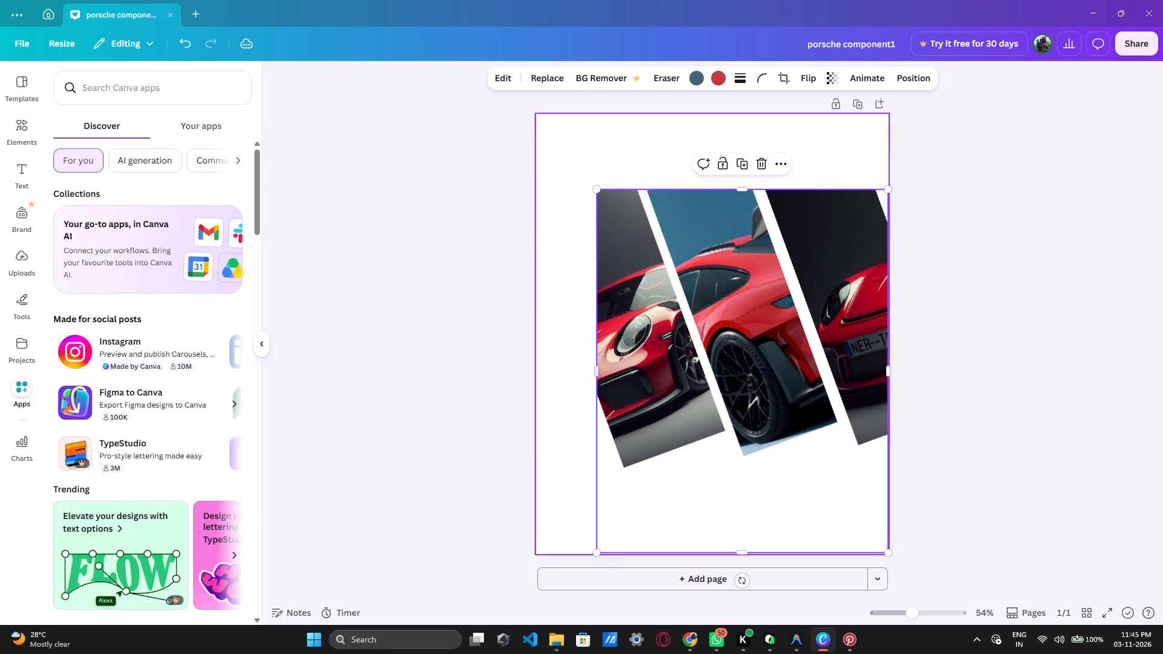
left_click_drag(596, 188, 531, 121)
left_click(1027, 454)
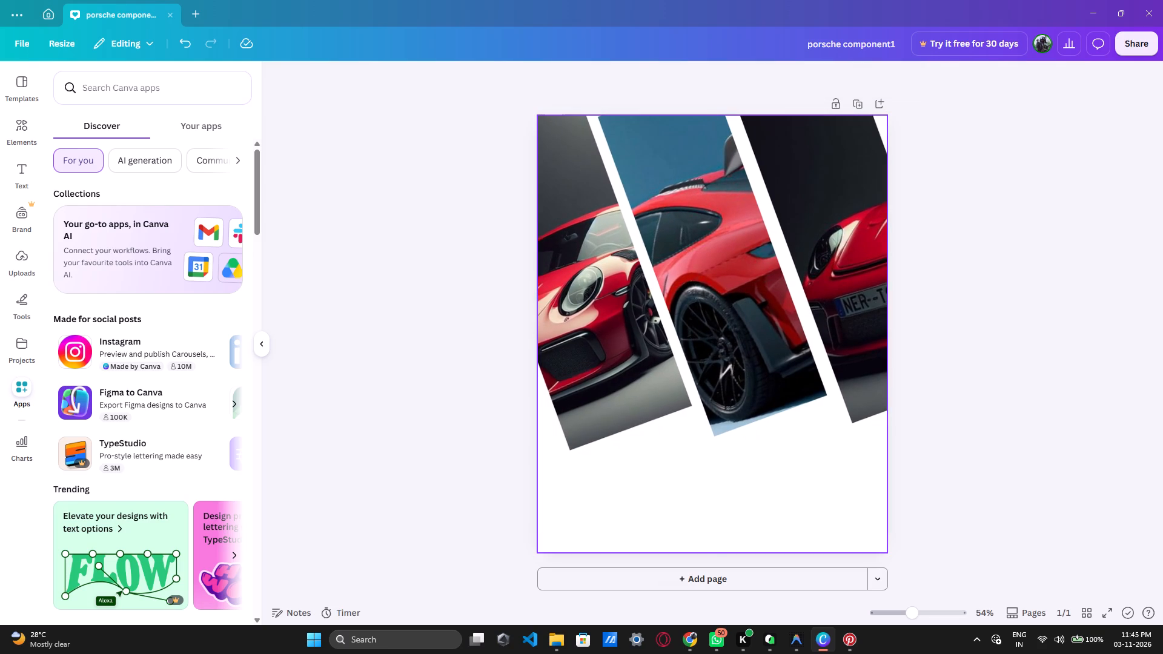
double_click(838, 244)
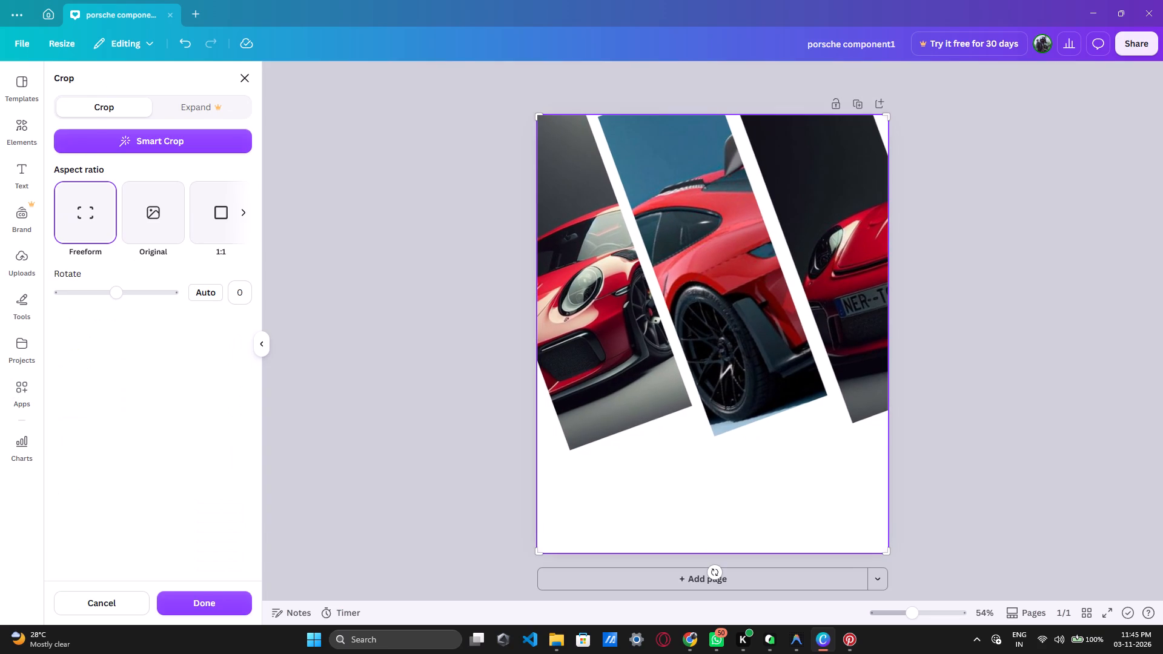
key("Escape")
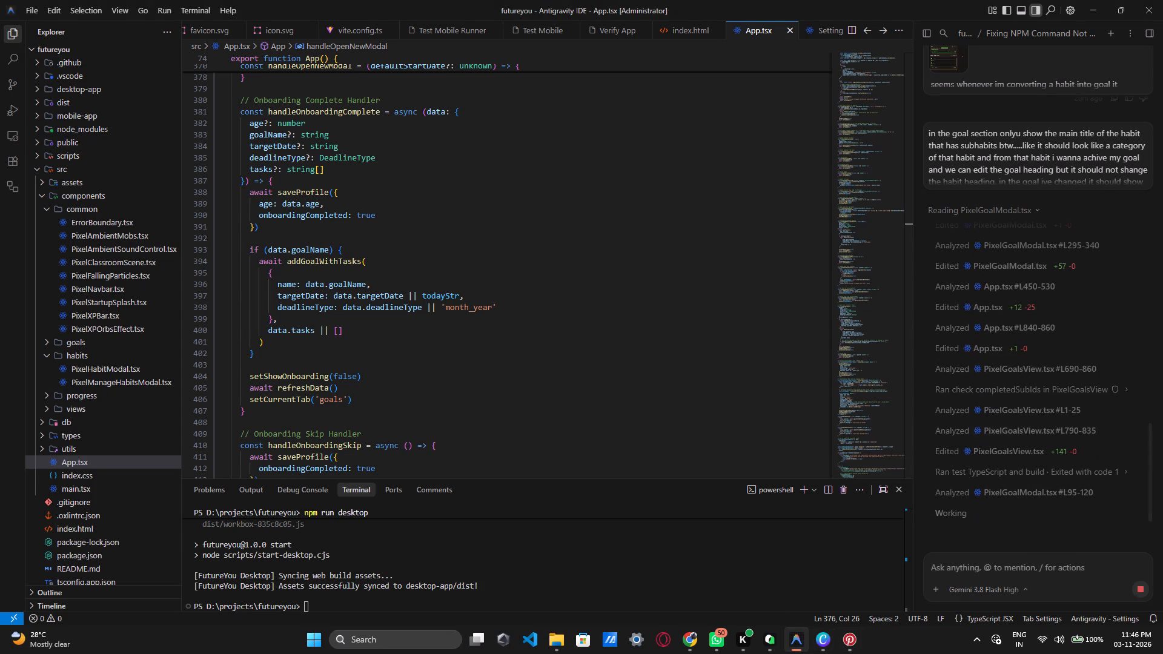
left_click(816, 586)
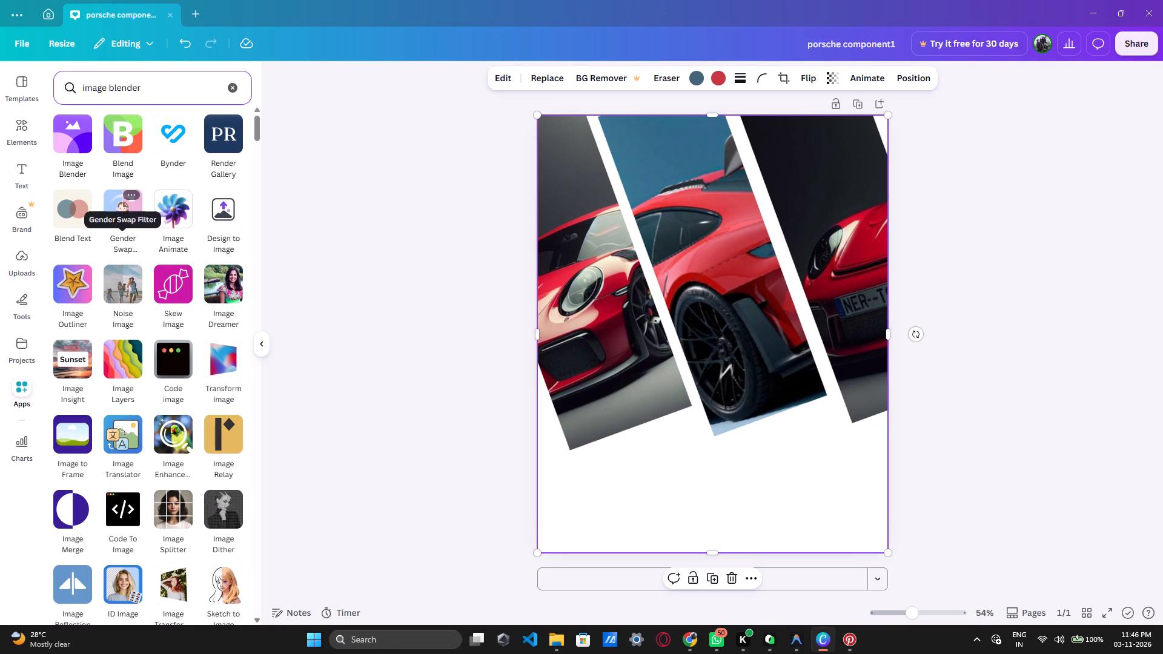
Open the Image Blender app and start a Linear fade on the full-page Porsche image.
left_click(67, 150)
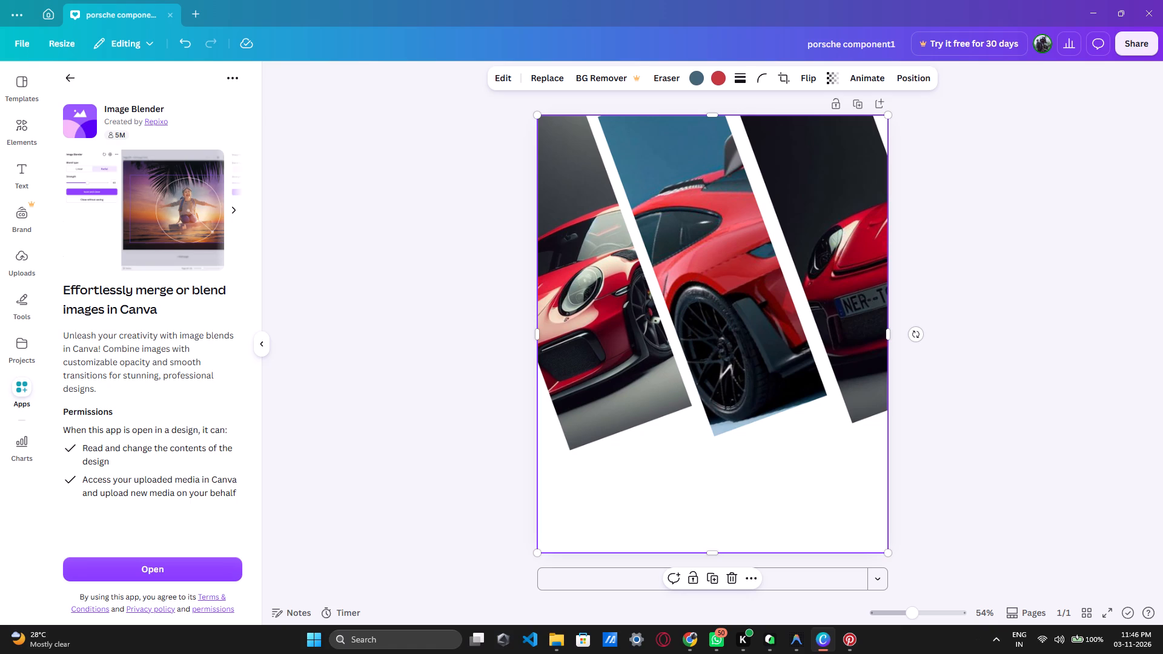
left_click(176, 569)
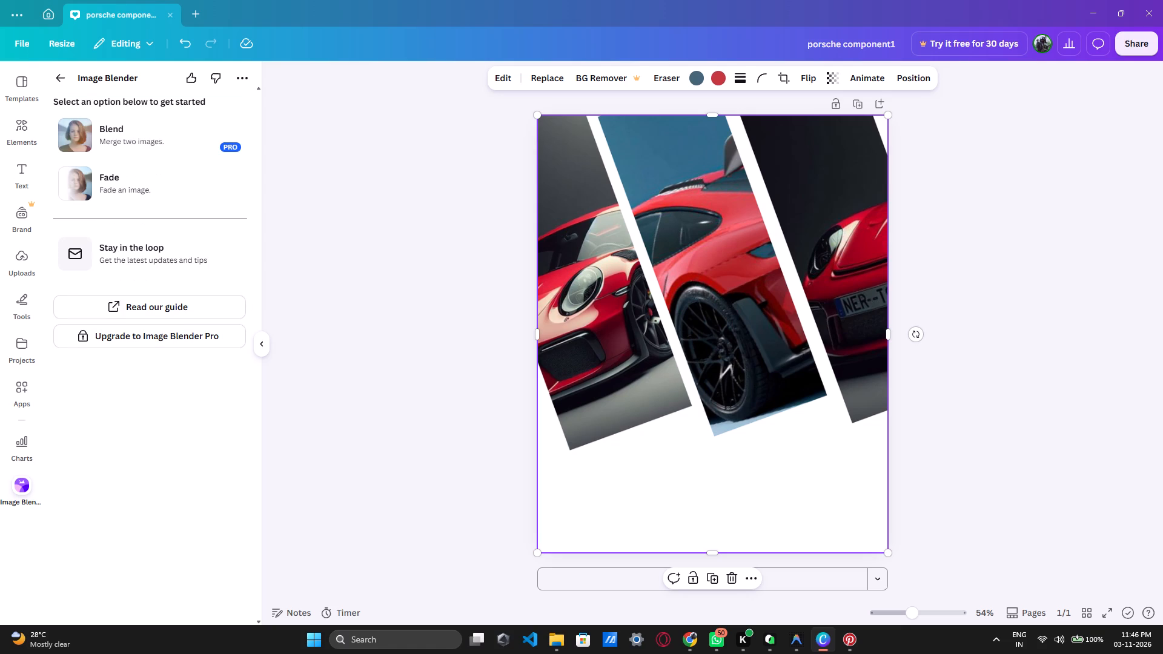
left_click(110, 136)
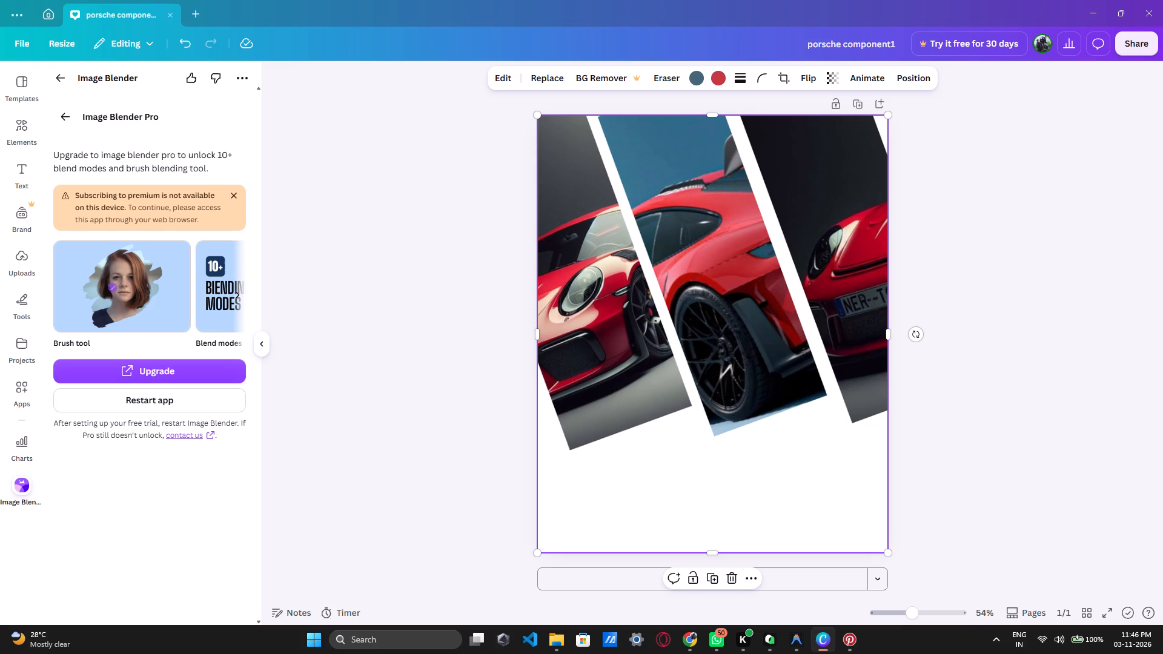
left_click(64, 117)
left_click(123, 186)
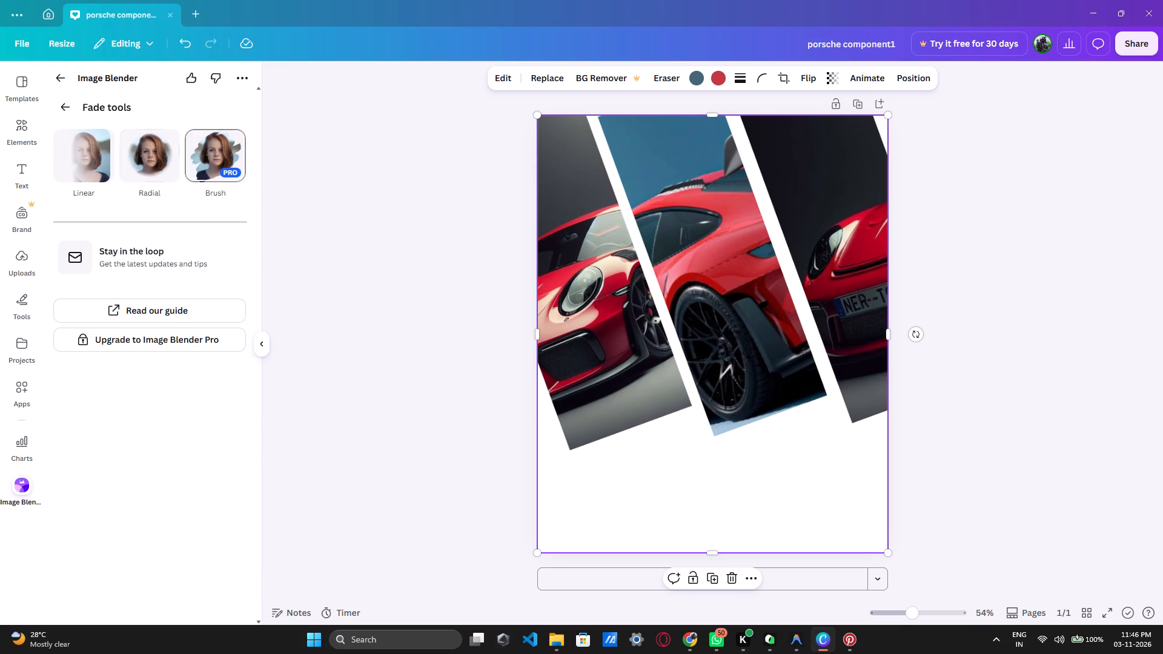
left_click(99, 163)
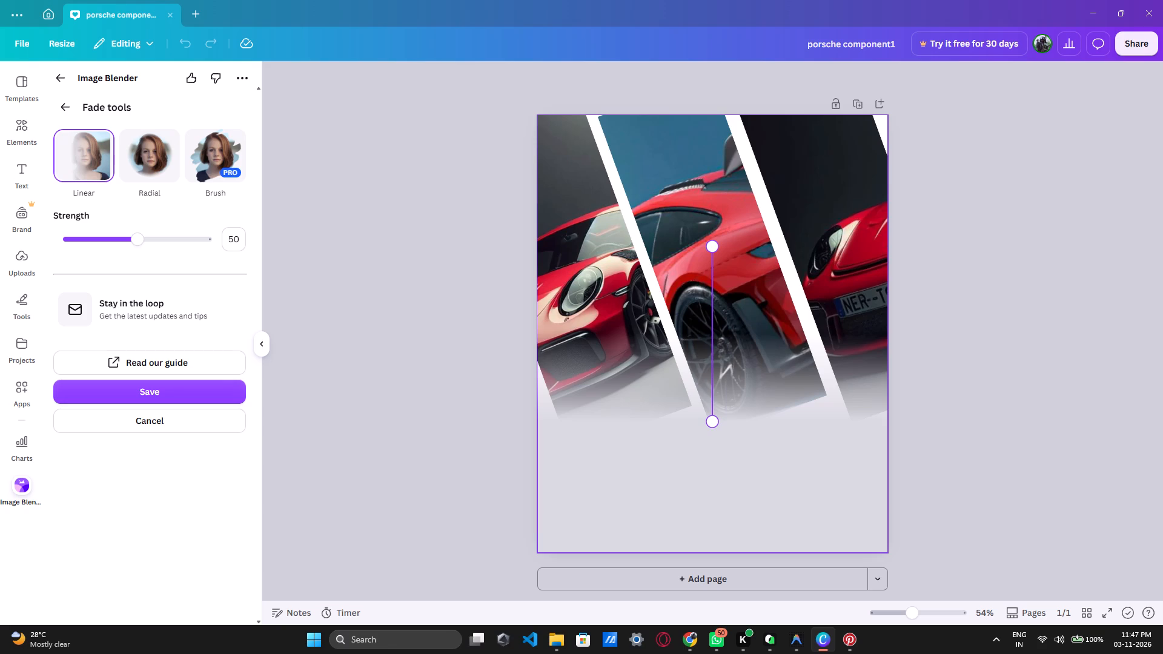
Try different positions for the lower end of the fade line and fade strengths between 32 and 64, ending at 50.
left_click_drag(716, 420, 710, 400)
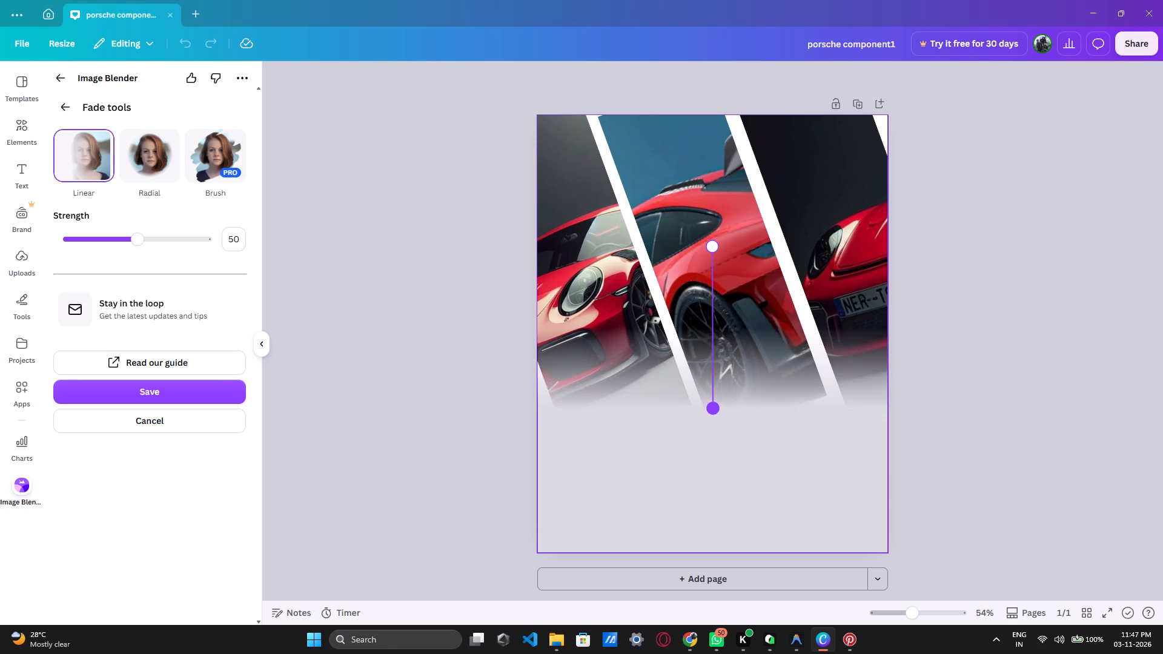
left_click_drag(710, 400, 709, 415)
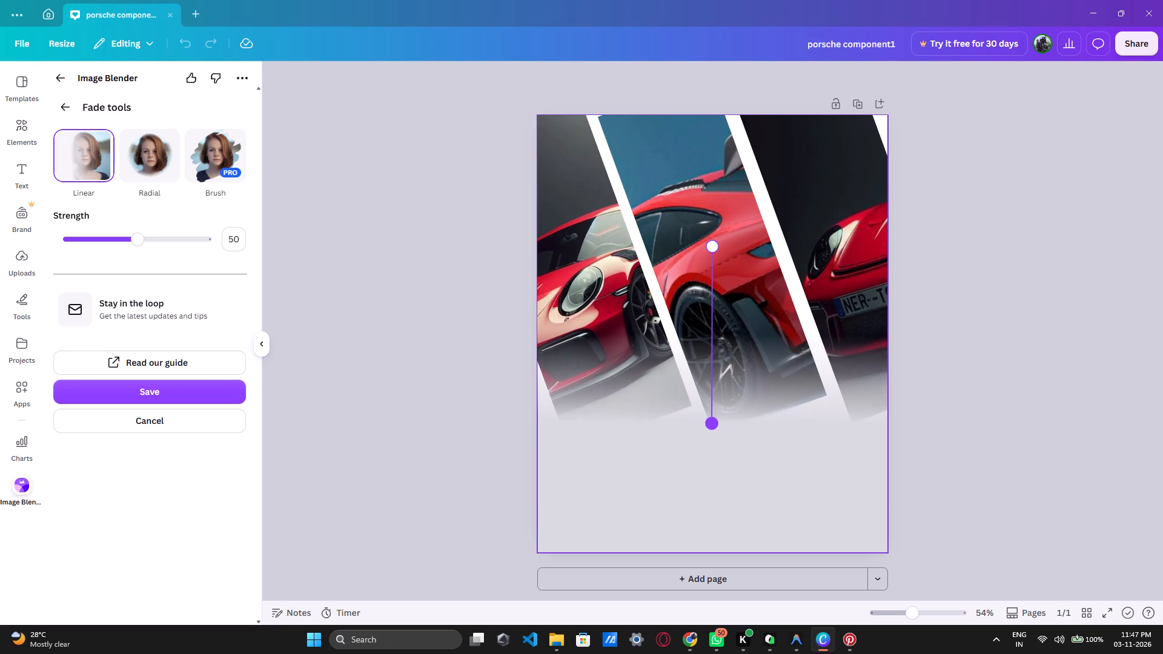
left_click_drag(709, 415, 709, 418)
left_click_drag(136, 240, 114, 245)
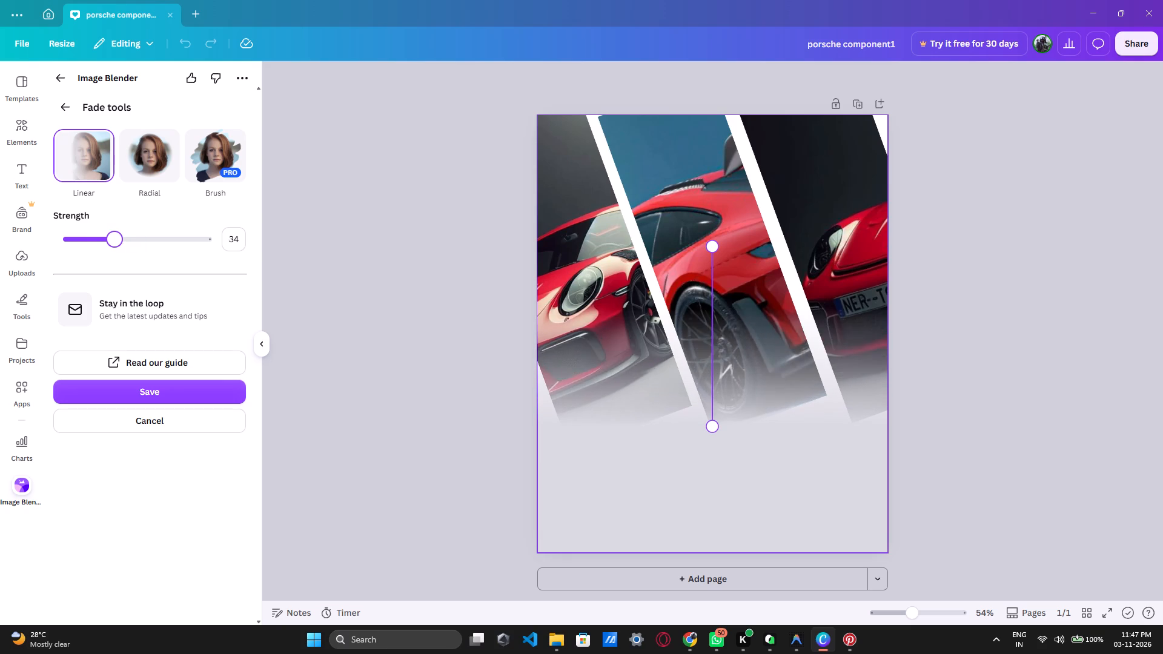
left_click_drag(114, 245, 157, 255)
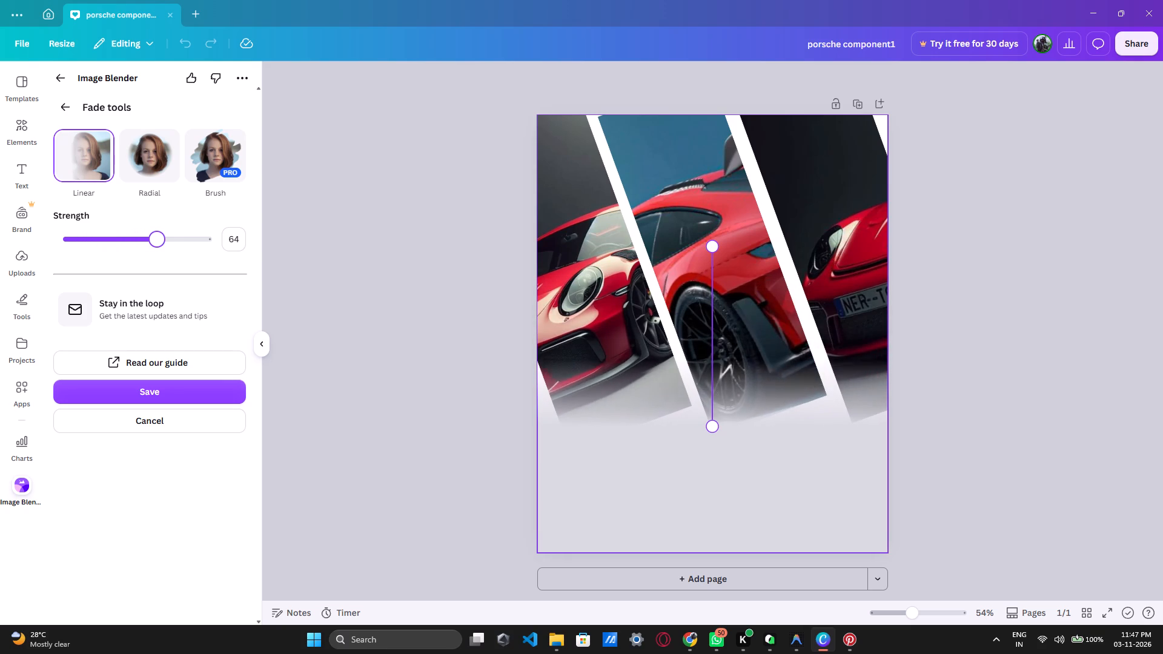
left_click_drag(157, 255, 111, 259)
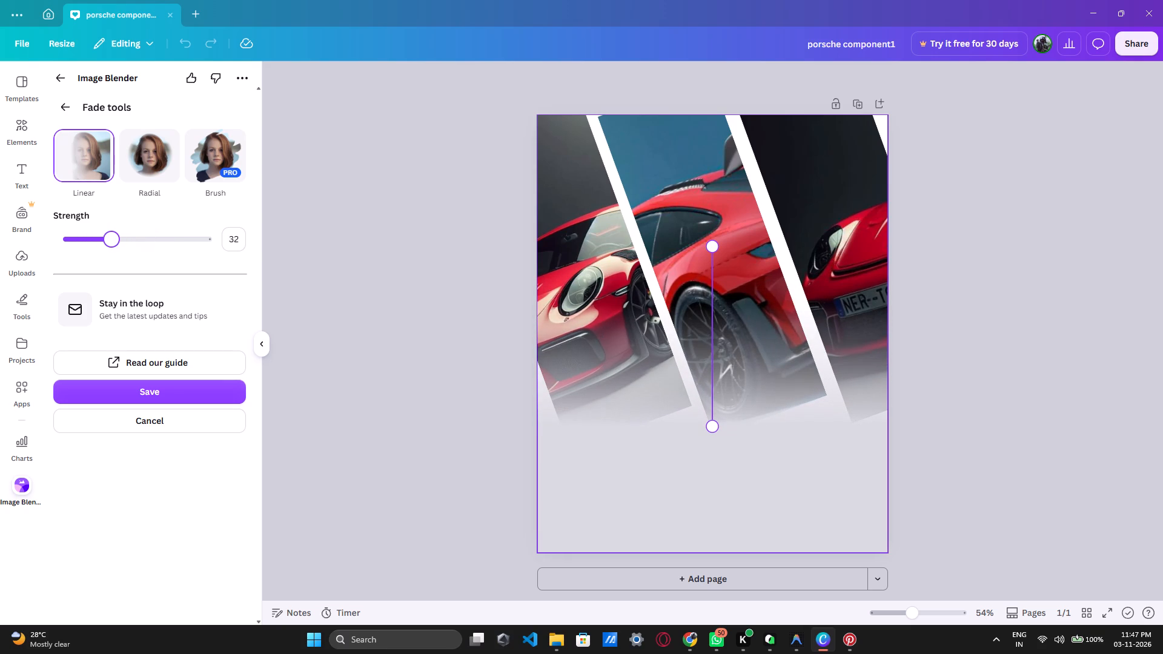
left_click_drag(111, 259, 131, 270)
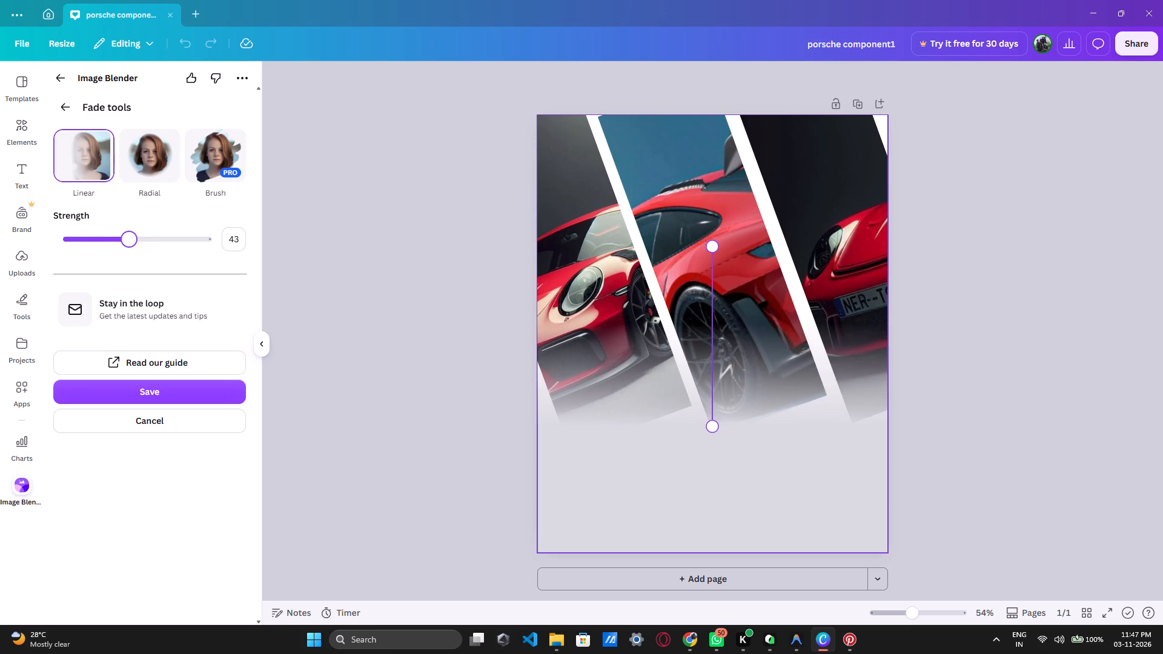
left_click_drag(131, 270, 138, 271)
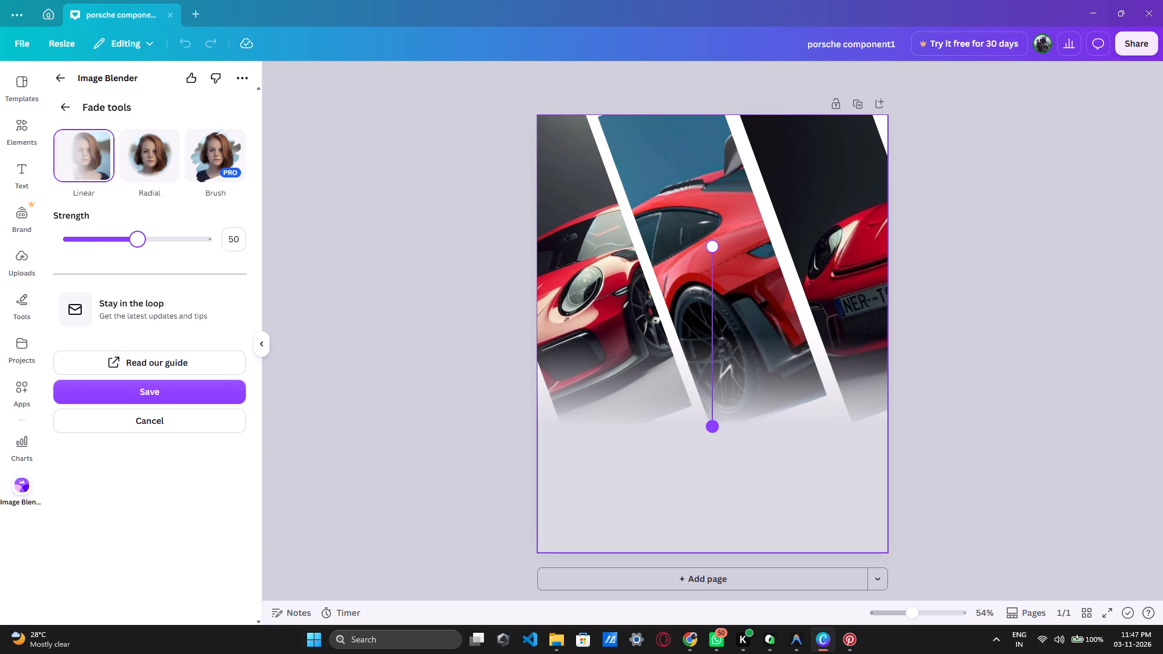
Raise the lower end of the fade line slightly and set the linear fade's strength to 17.
left_click_drag(717, 423, 715, 401)
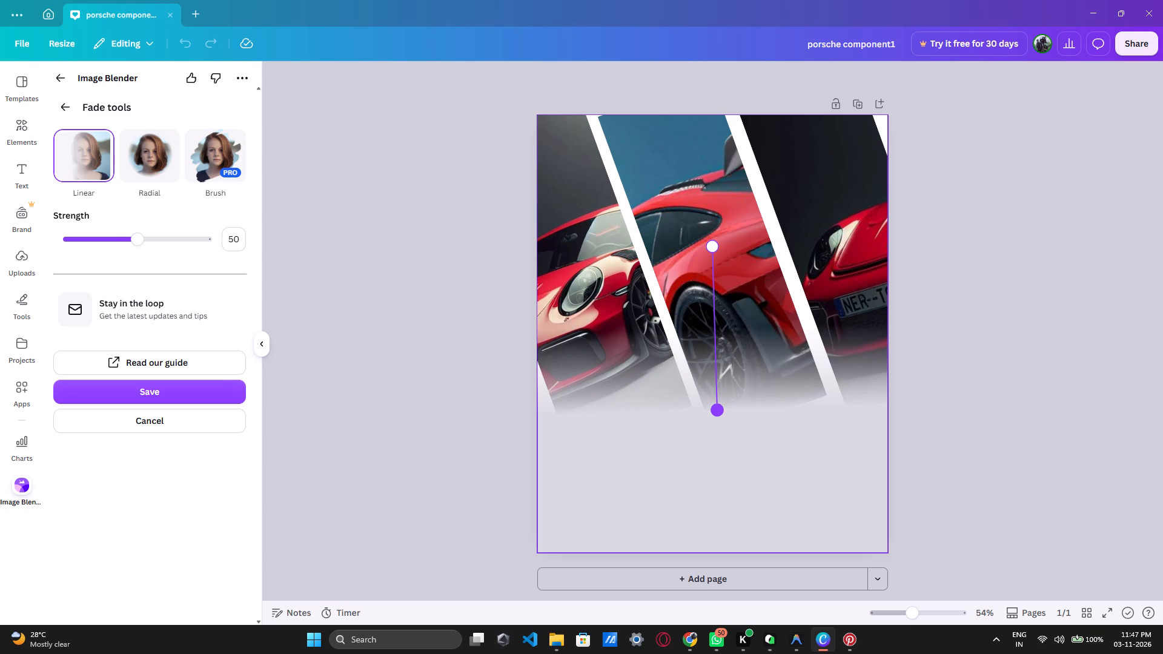
left_click_drag(136, 240, 114, 266)
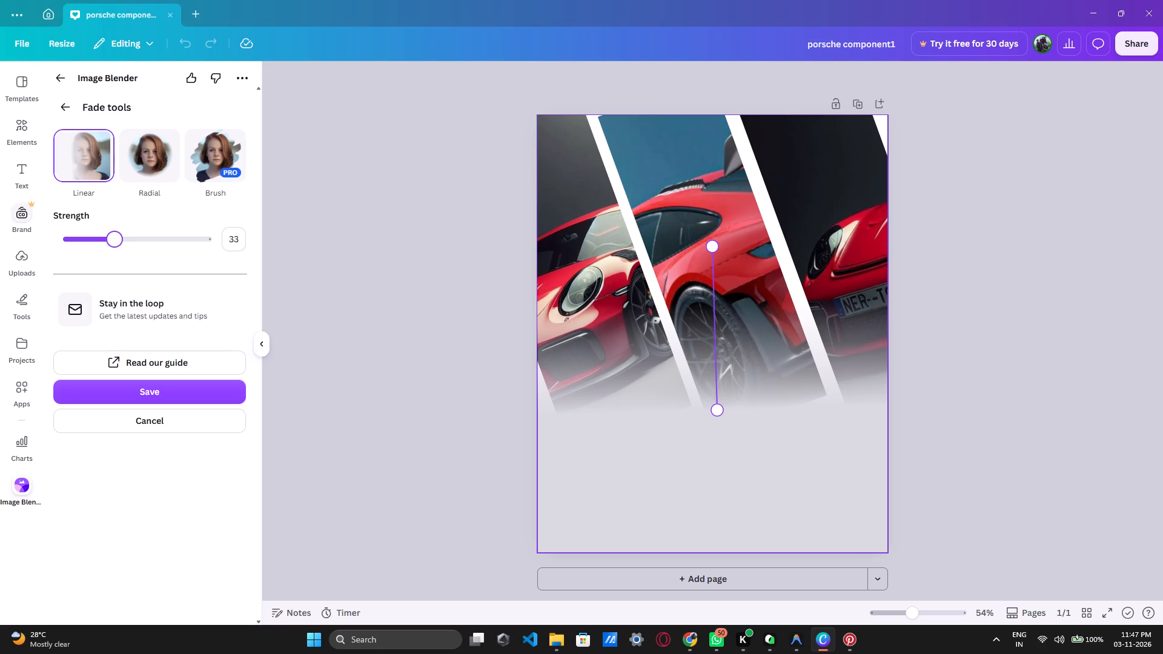
left_click_drag(110, 239, 89, 263)
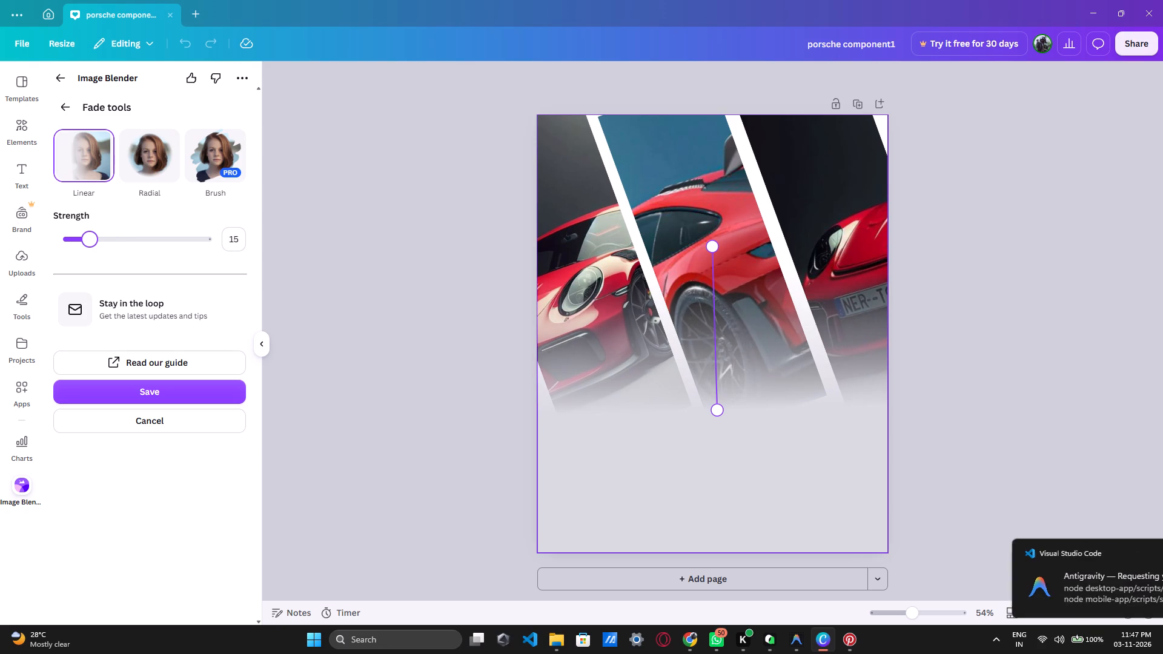
left_click_drag(89, 263, 91, 266)
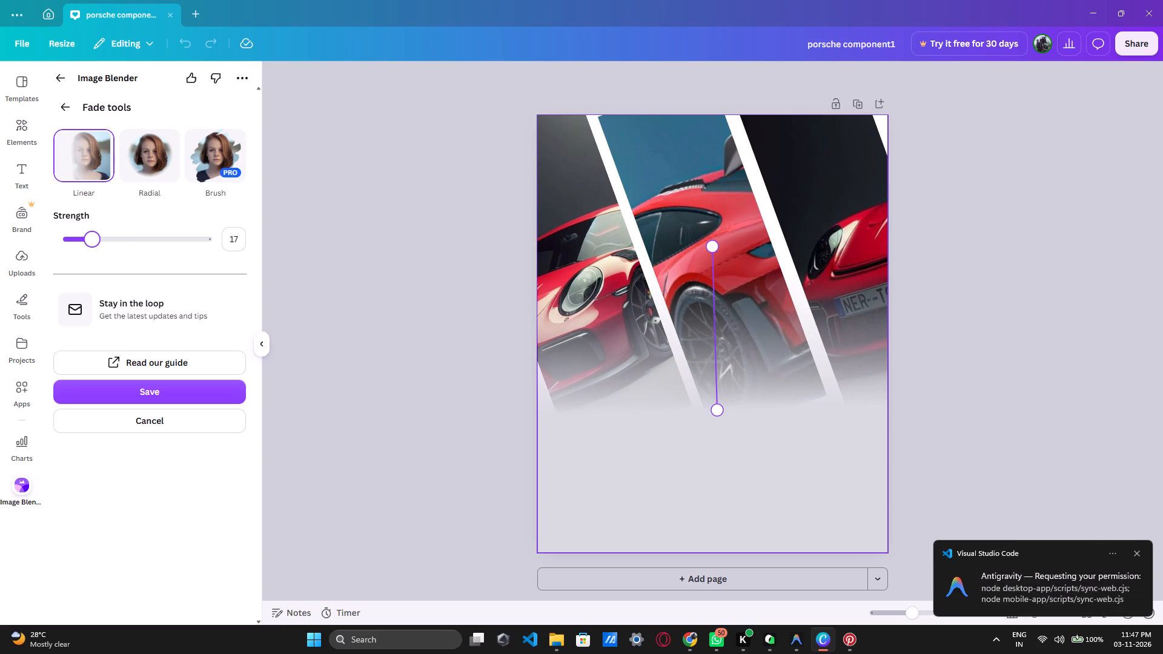
Switch to Antigravity IDE to check the agent's permission request for the sync-web.cjs scripts, and return to Canva.
left_click(801, 637)
double_click(1039, 494)
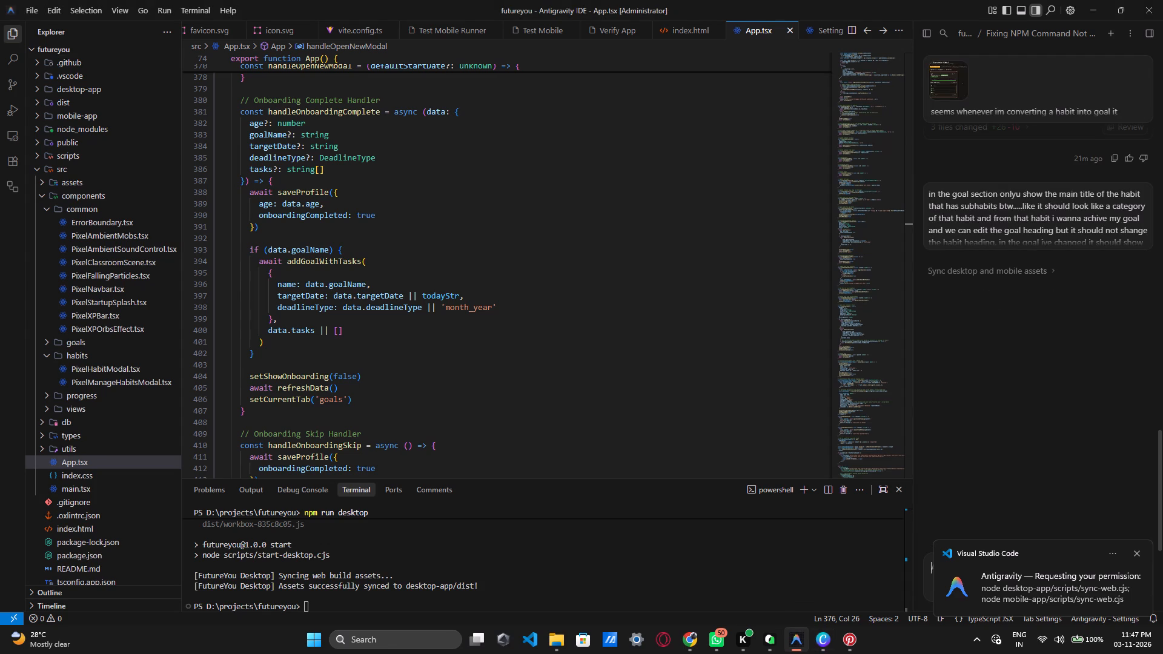
left_click(819, 589)
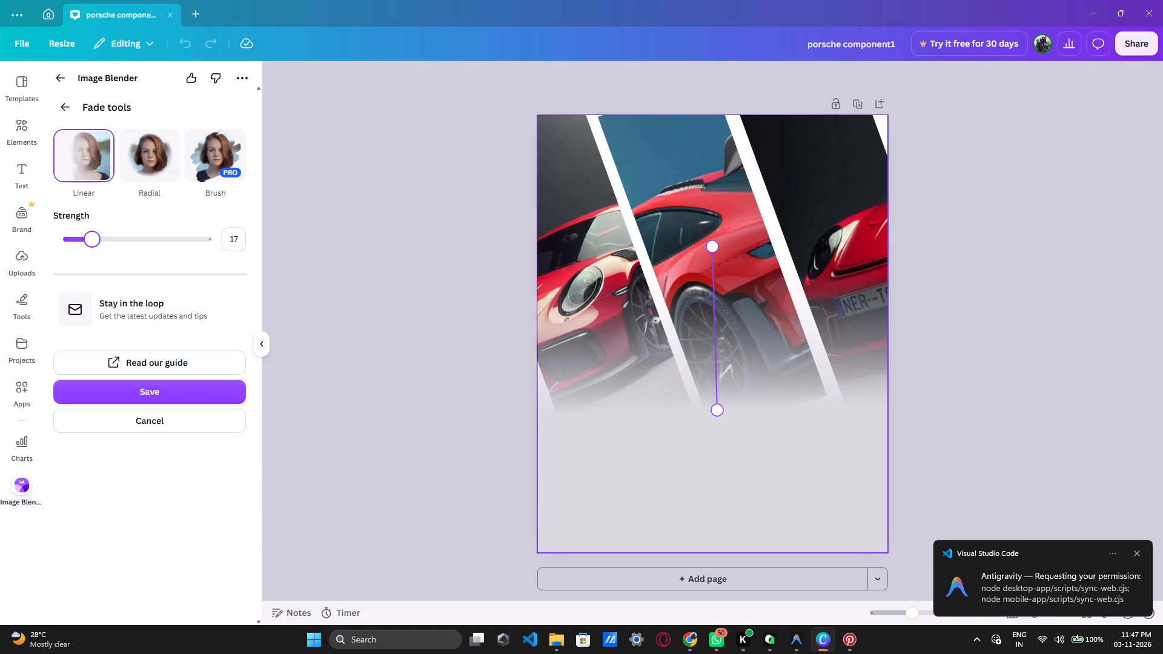
Adjust both ends of the linear fade line so it runs nearly vertically from mid-car to below the wheels, and save the faded image.
left_click_drag(718, 411, 703, 414)
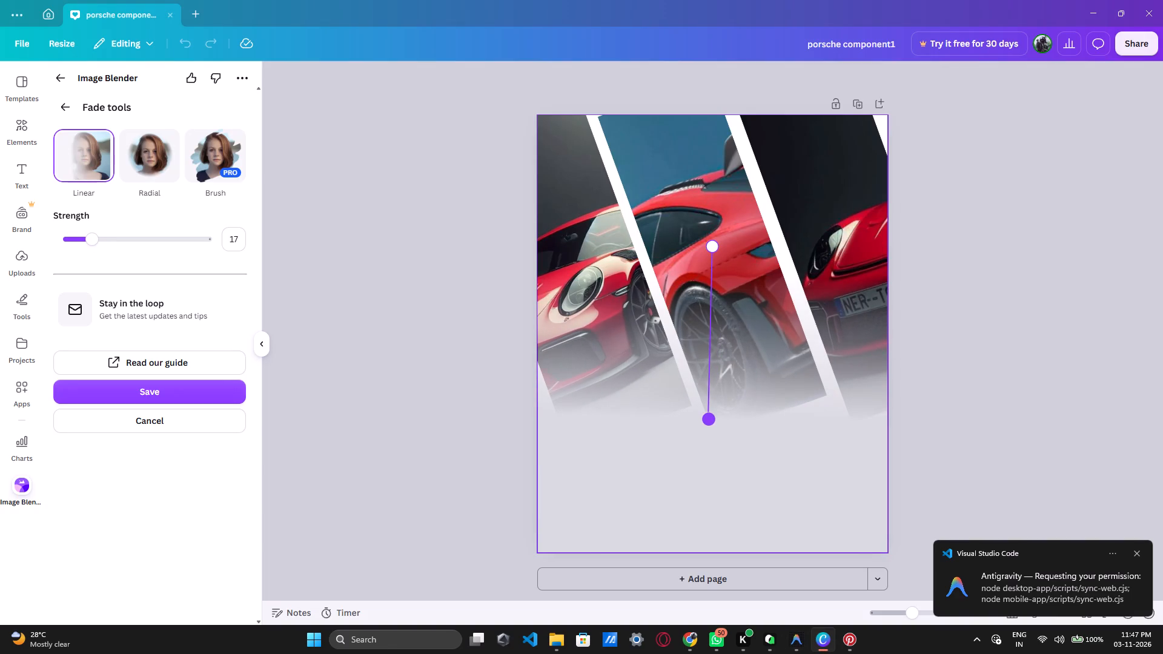
left_click_drag(703, 414, 705, 414)
left_click_drag(713, 251, 712, 256)
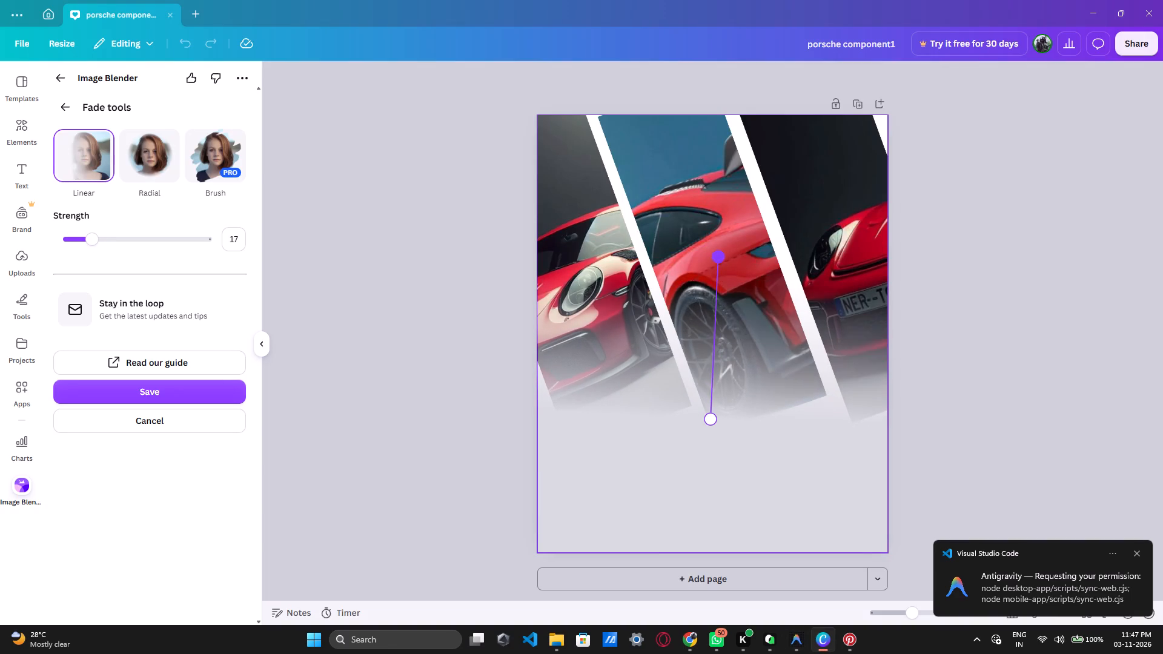
left_click_drag(712, 256, 702, 243)
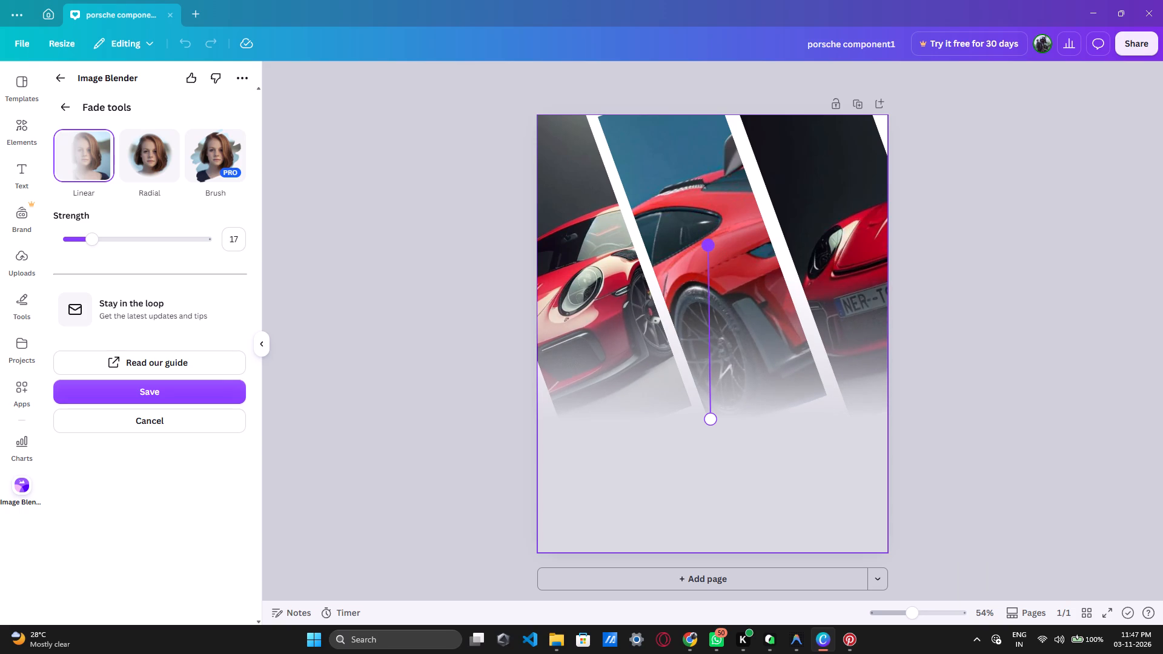
left_click_drag(702, 243, 702, 274)
left_click_drag(711, 419, 707, 414)
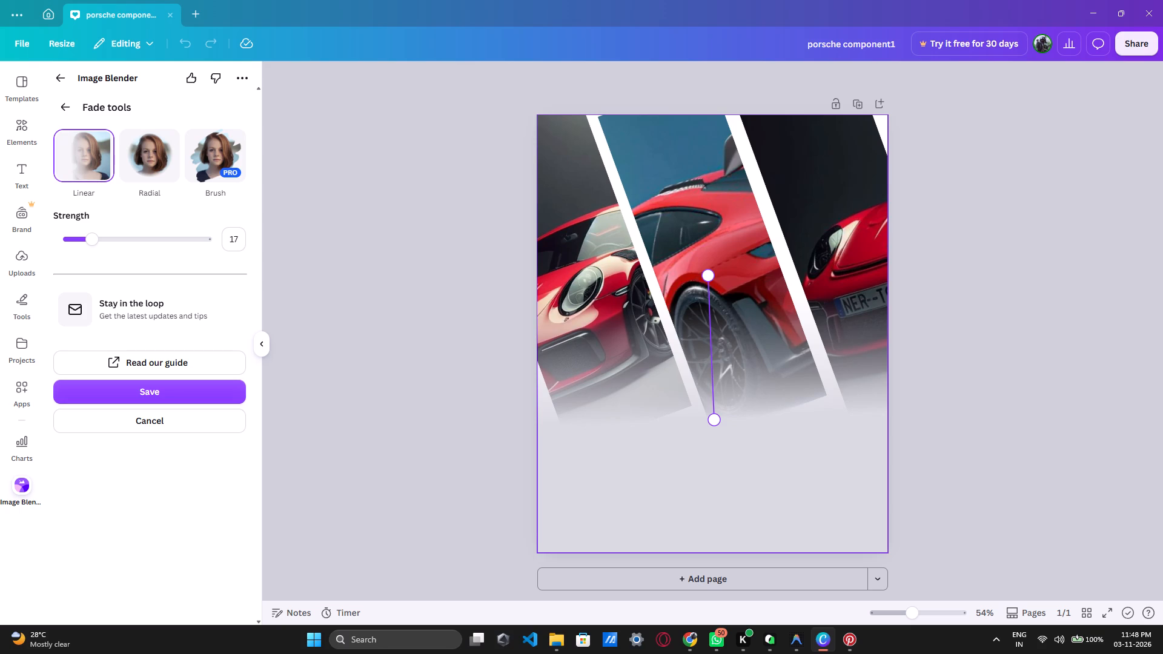
left_click_drag(714, 421, 704, 415)
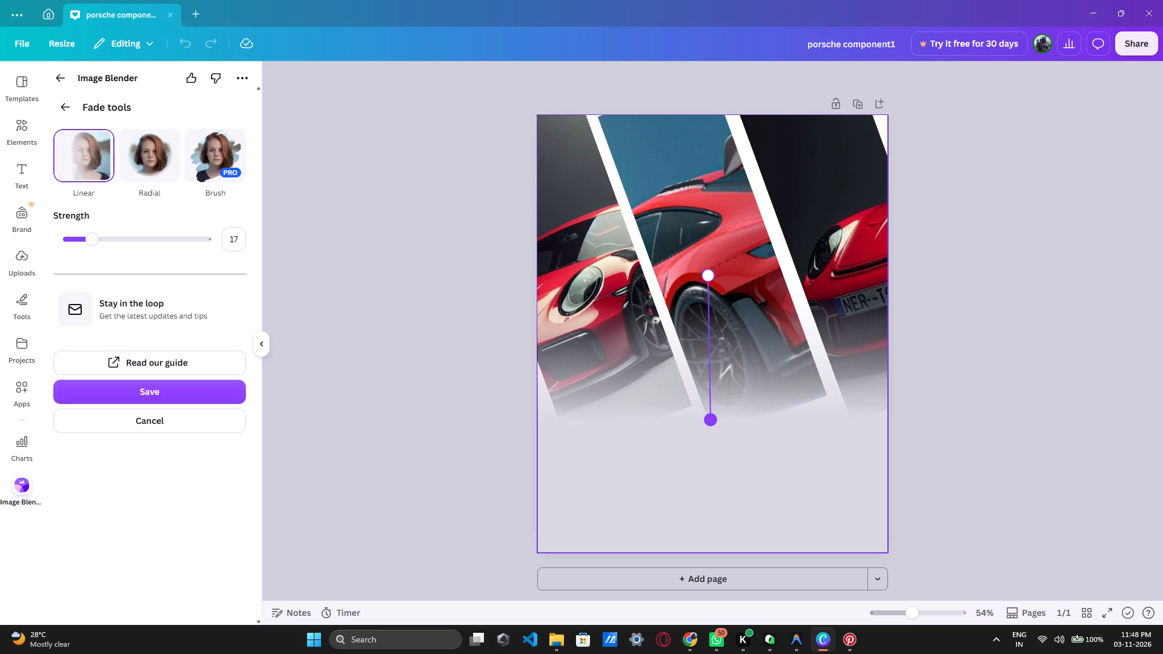
left_click(191, 386)
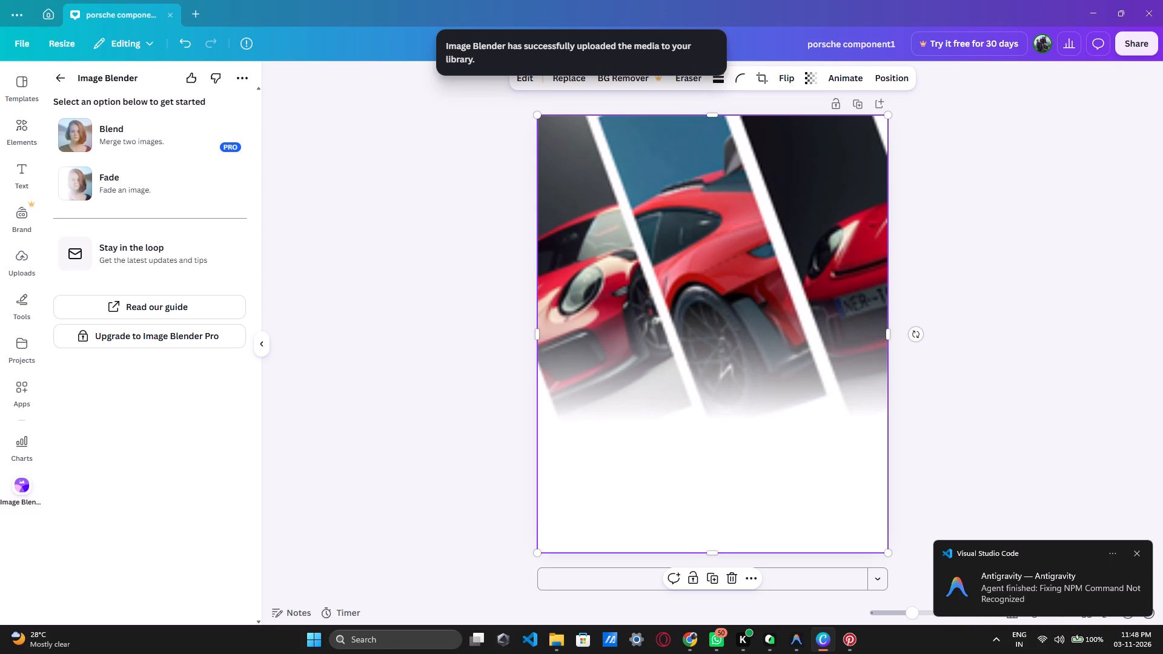
left_click(792, 630)
left_click(1136, 546)
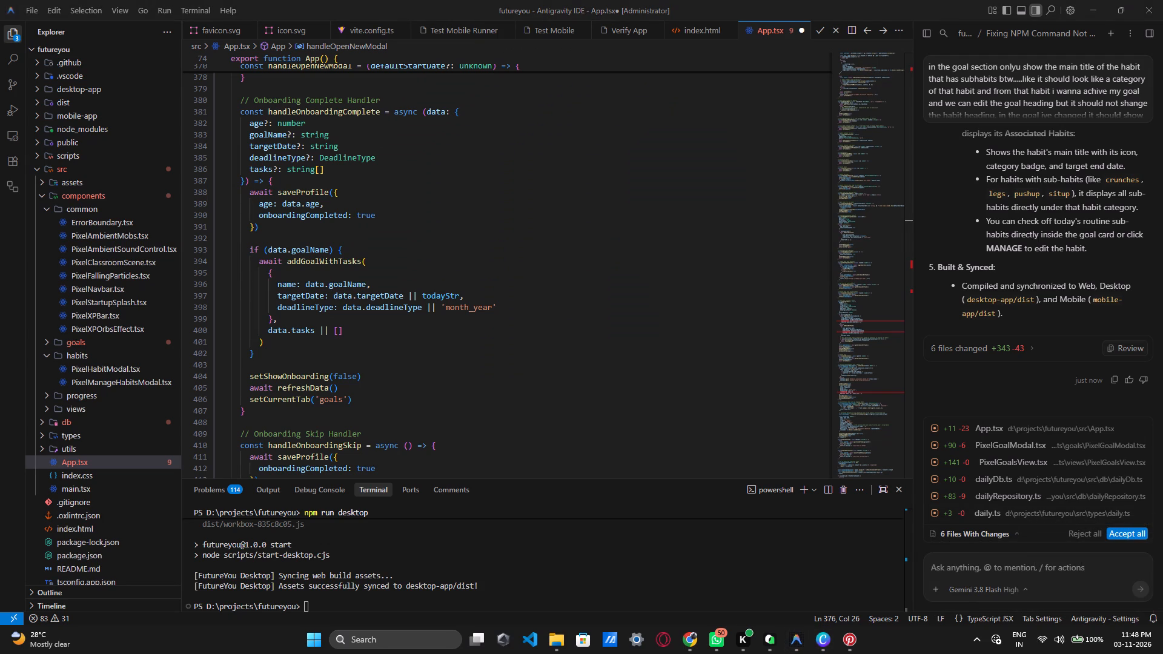
left_click(1135, 531)
left_click(1132, 534)
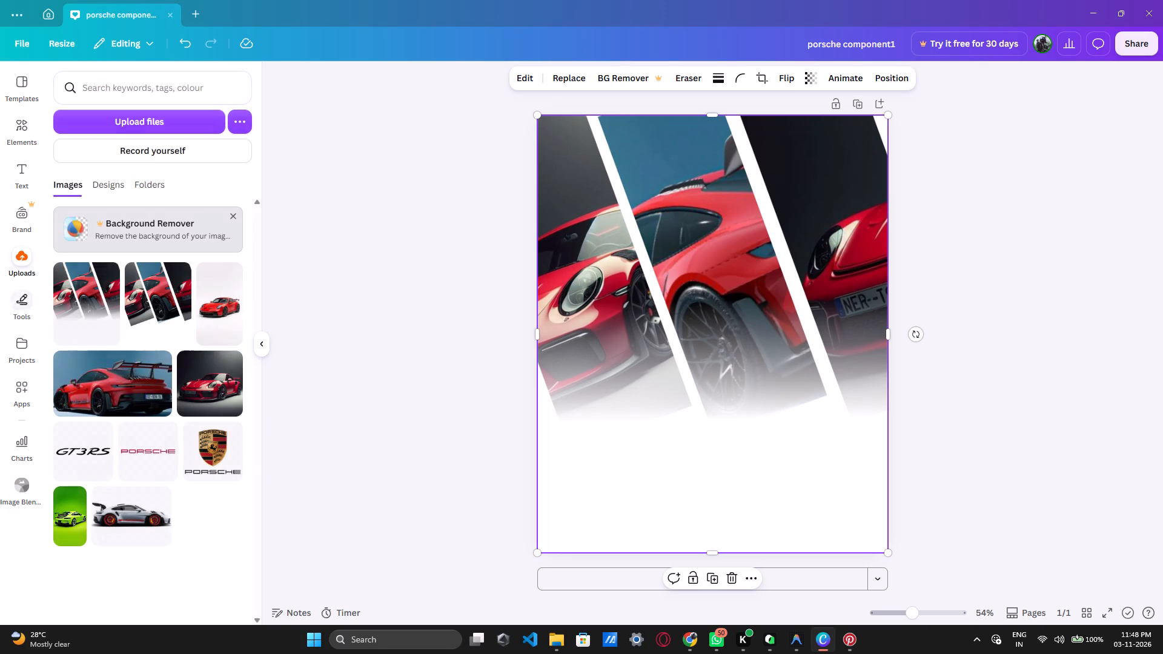
left_click(230, 306)
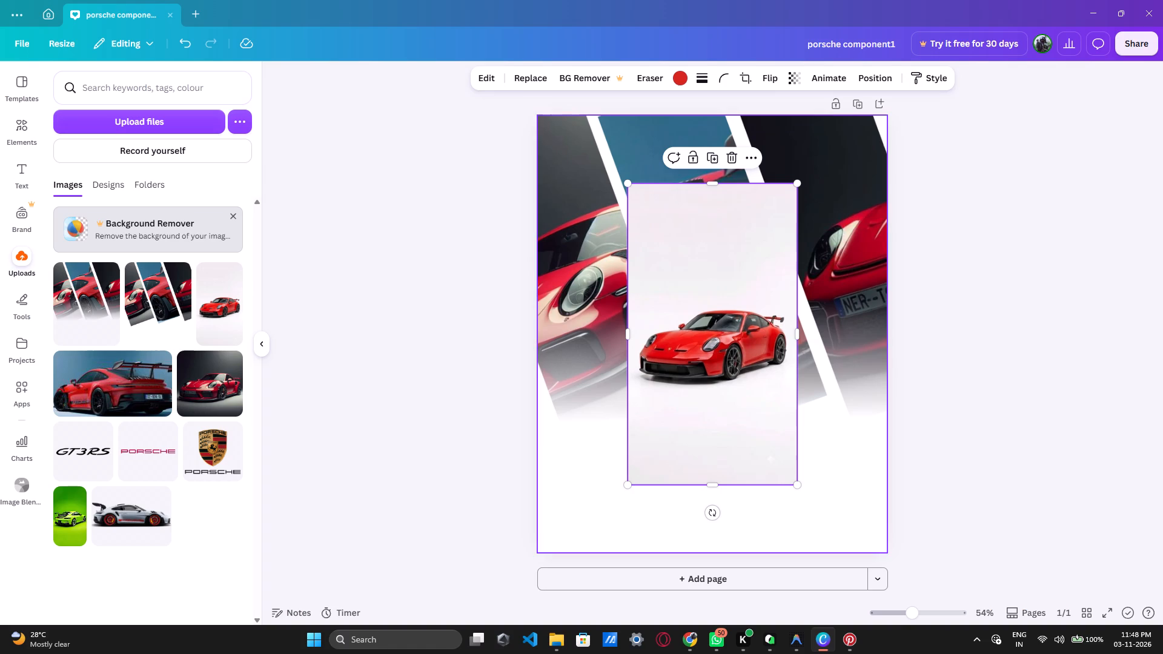
left_click_drag(712, 485, 709, 393)
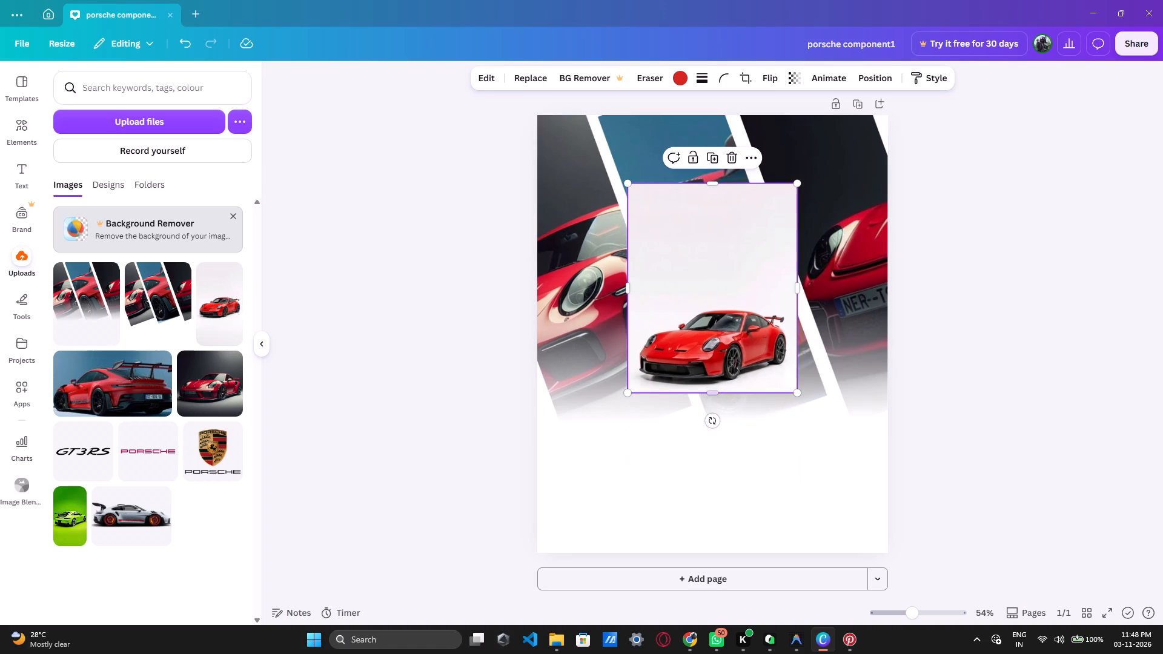
left_click_drag(712, 182, 729, 291)
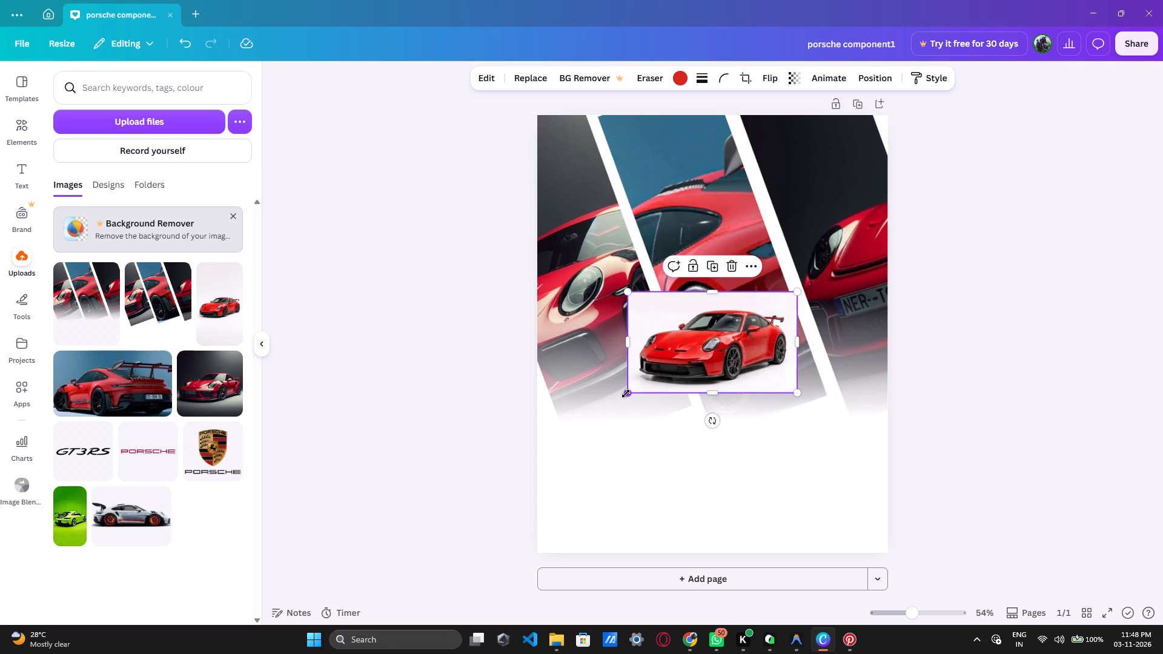
left_click_drag(626, 394, 585, 446)
left_click_drag(685, 290, 688, 303)
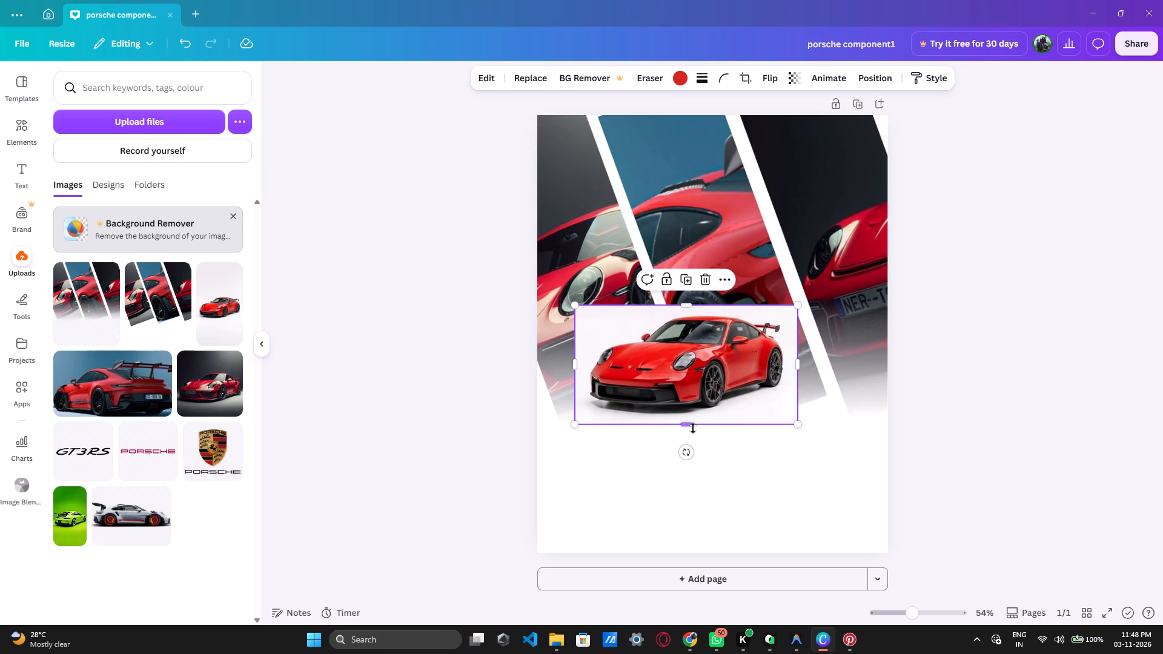
left_click(692, 428)
left_click_drag(797, 365, 796, 369)
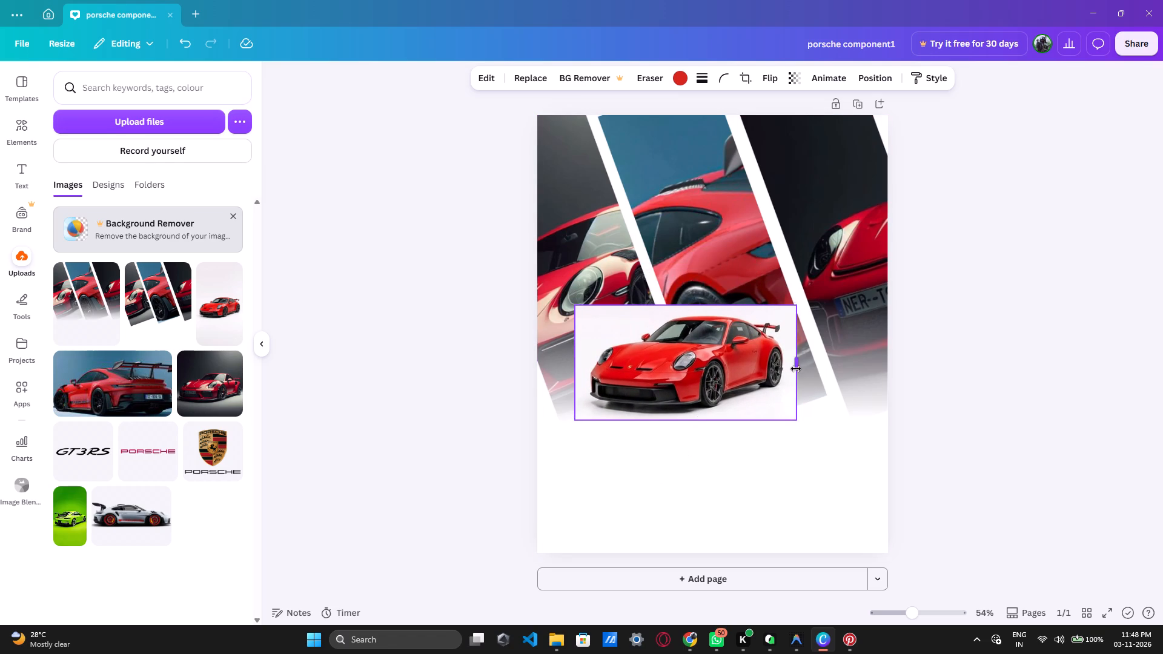
left_click_drag(796, 369, 794, 372)
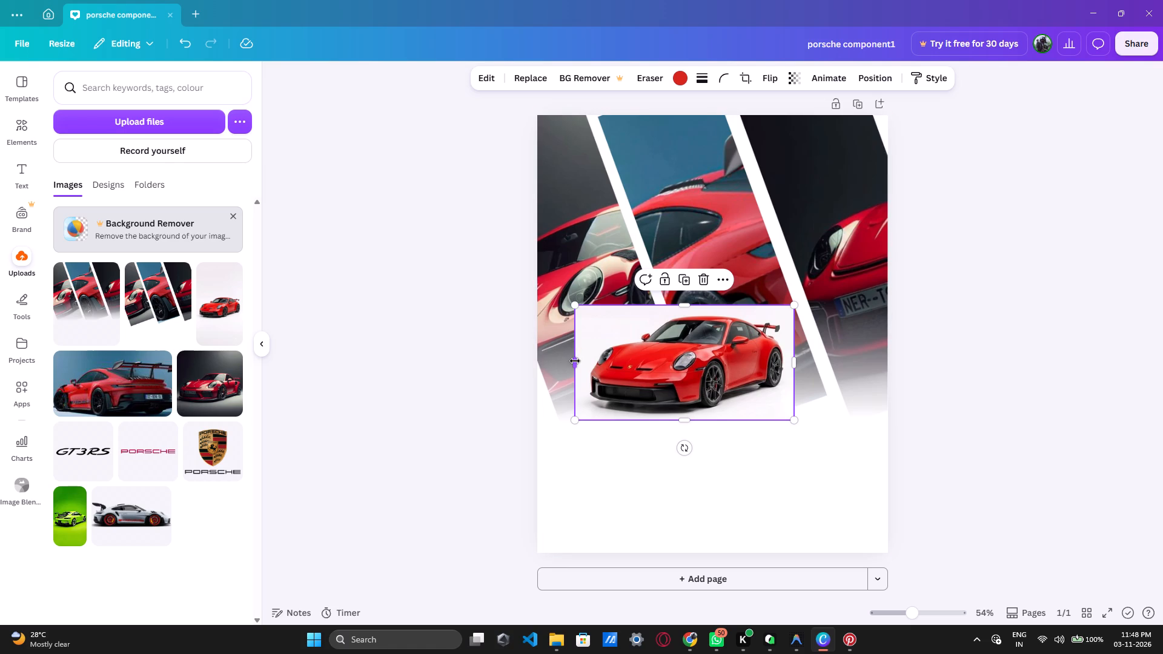
left_click(575, 361)
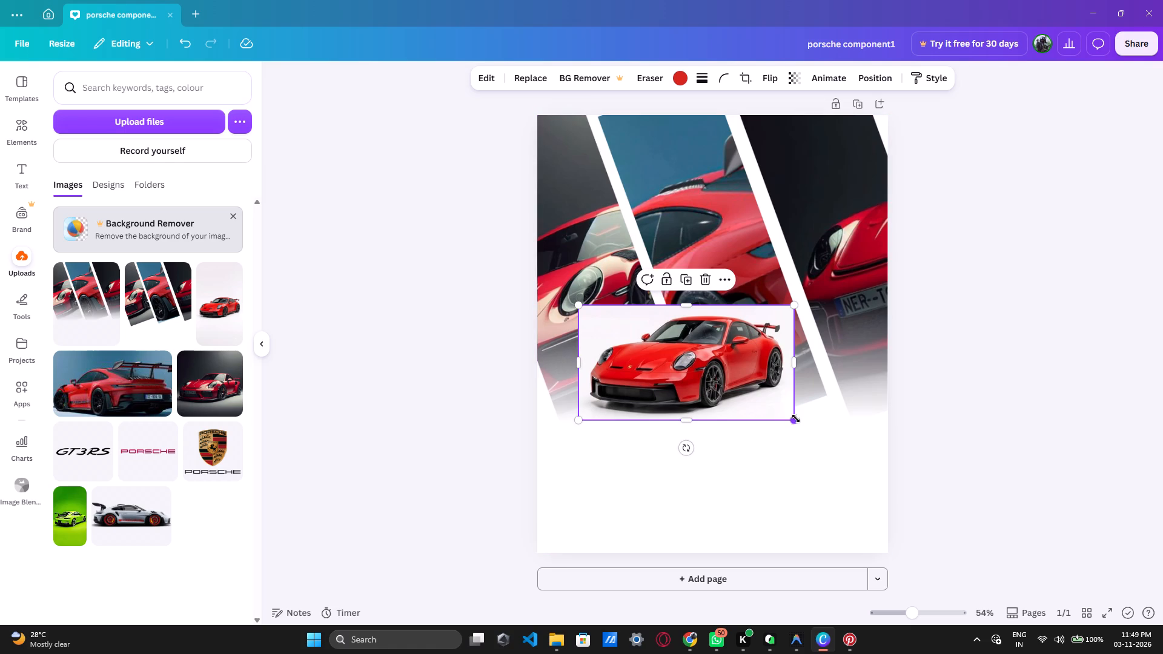
Enlarge the cropped red Porsche photo and move it to the lower part of the page, over the faded area.
left_click_drag(796, 418, 853, 464)
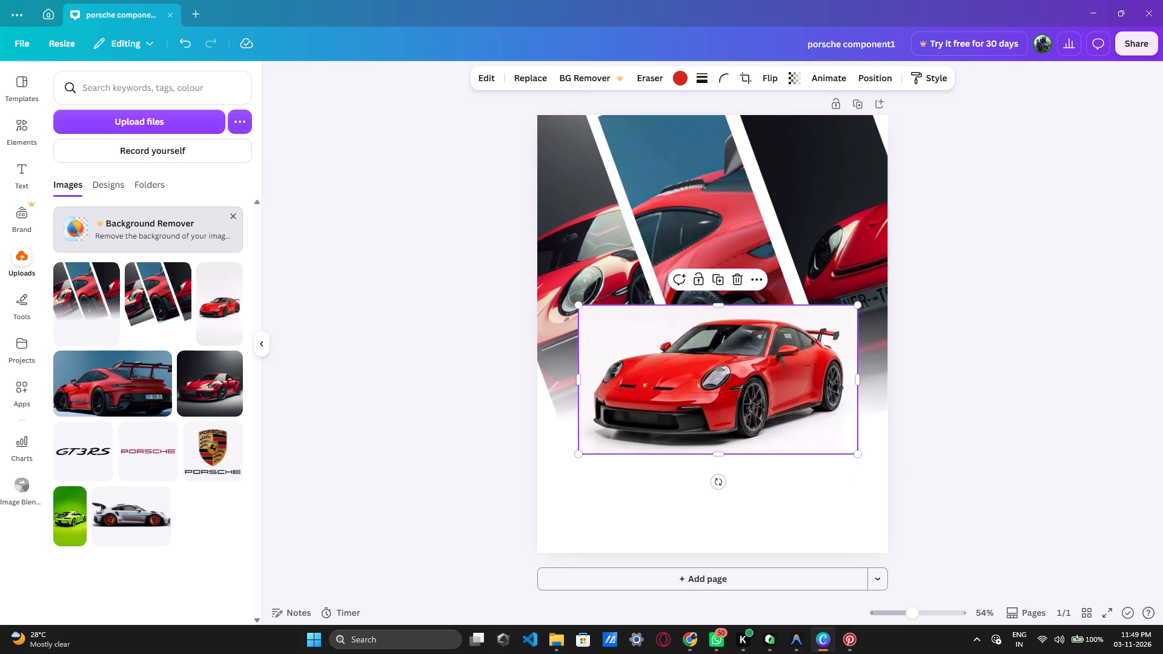
left_click_drag(774, 377, 769, 377)
left_click_drag(769, 377, 767, 459)
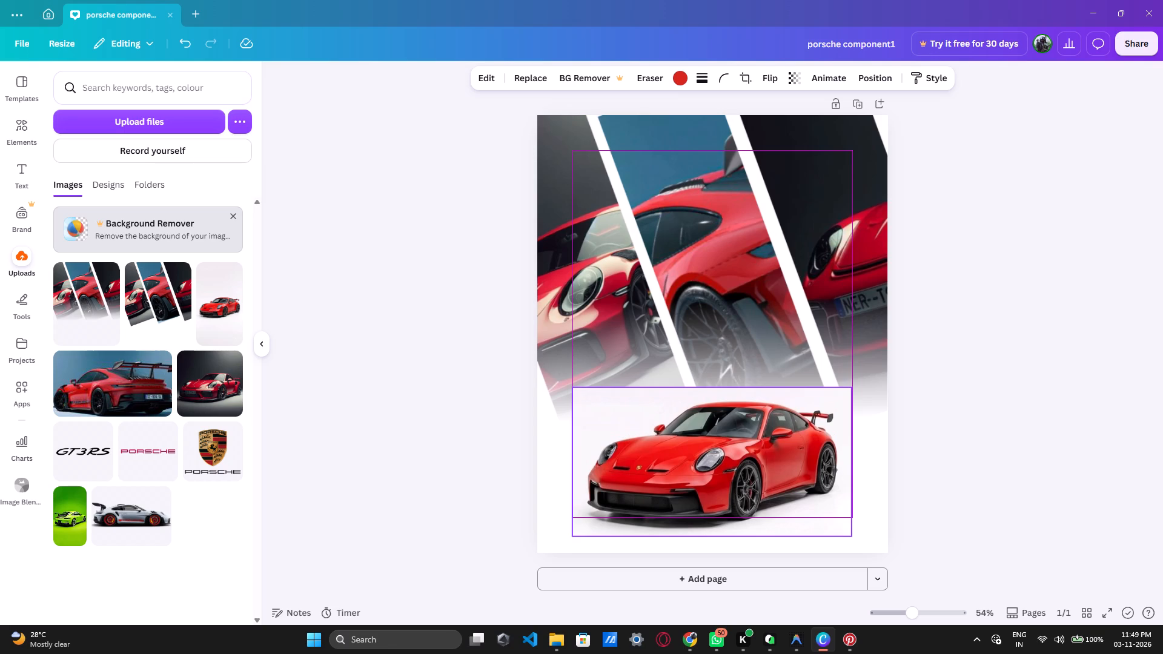
left_click_drag(767, 459, 735, 444)
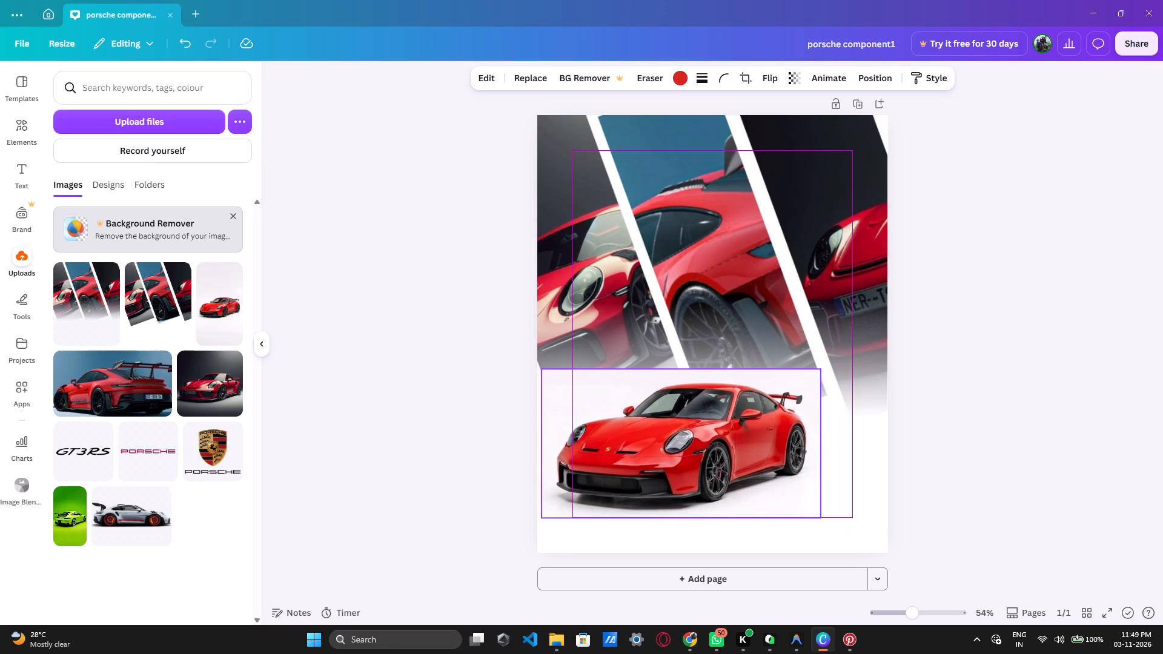
left_click_drag(735, 444, 774, 463)
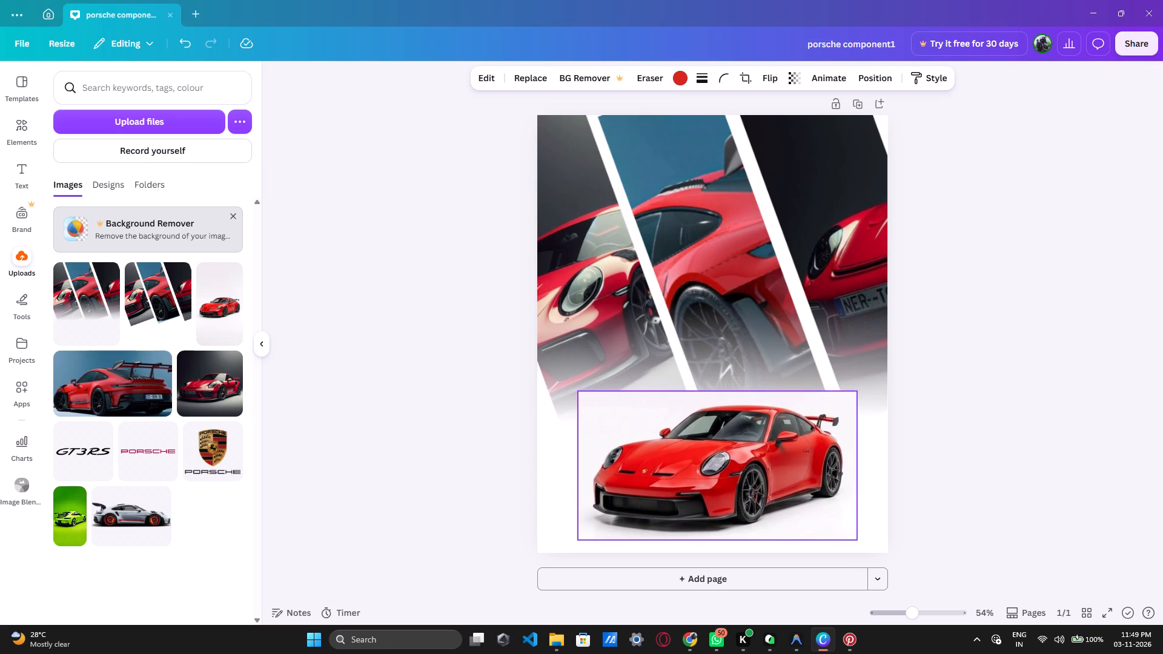
left_click_drag(774, 463, 773, 462)
left_click_drag(773, 462, 770, 452)
Widen the red Porsche photo by its side edges, keeping it narrower than the page, and move it up to overlap the fade.
left_click_drag(574, 456, 536, 455)
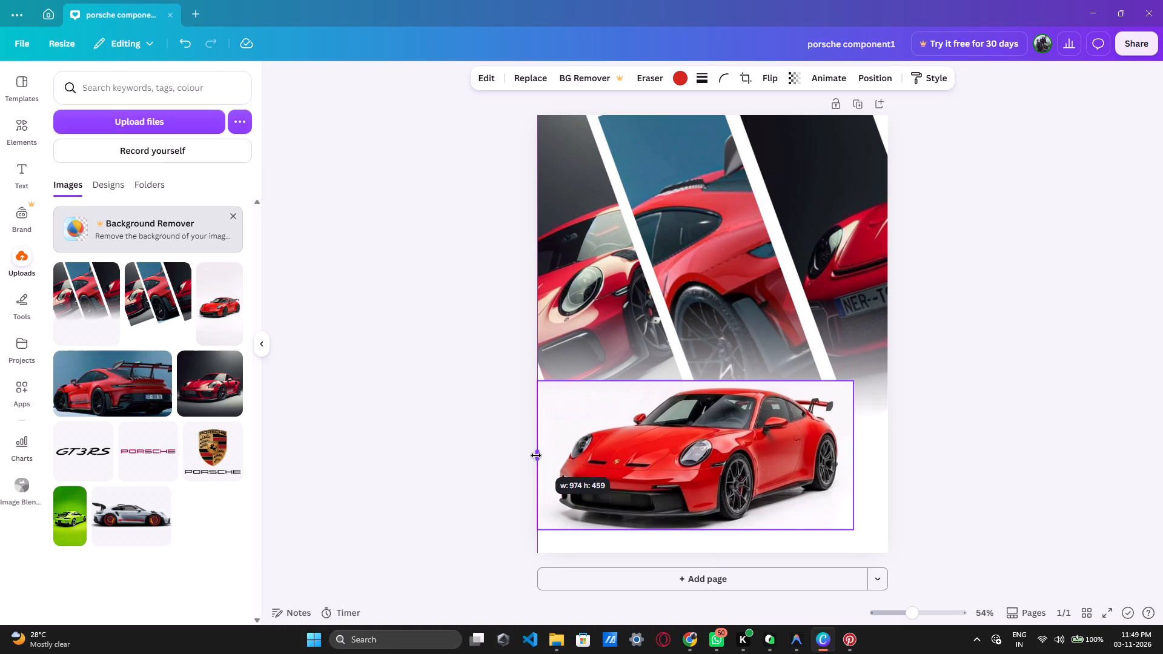
left_click_drag(536, 455, 539, 455)
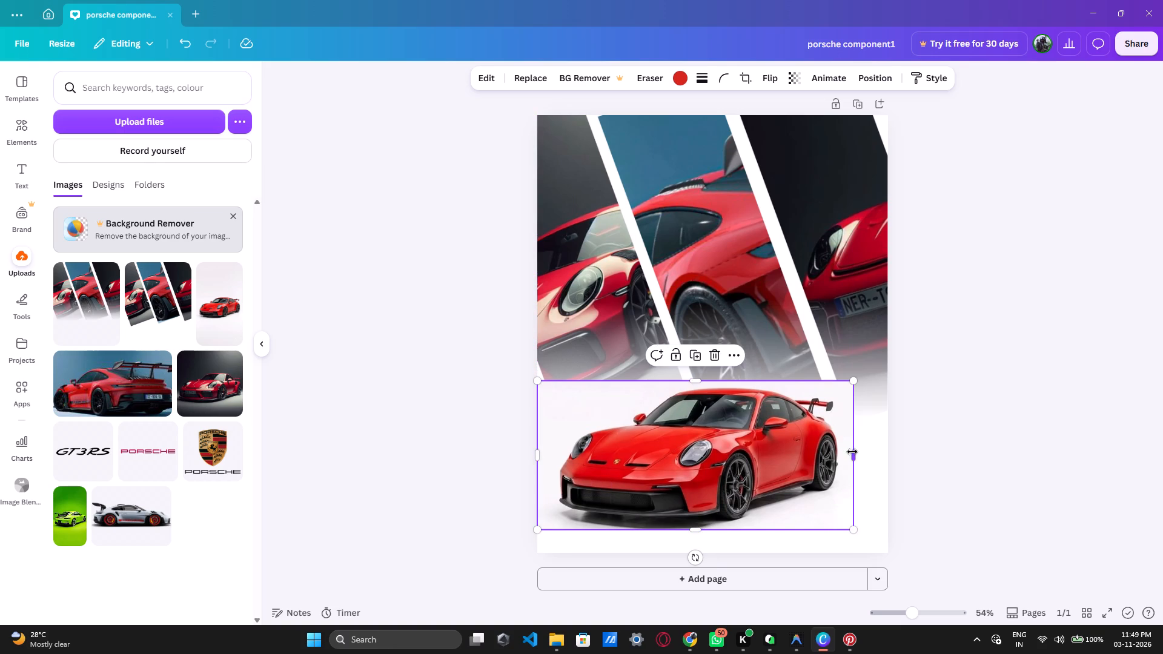
left_click_drag(852, 452, 884, 455)
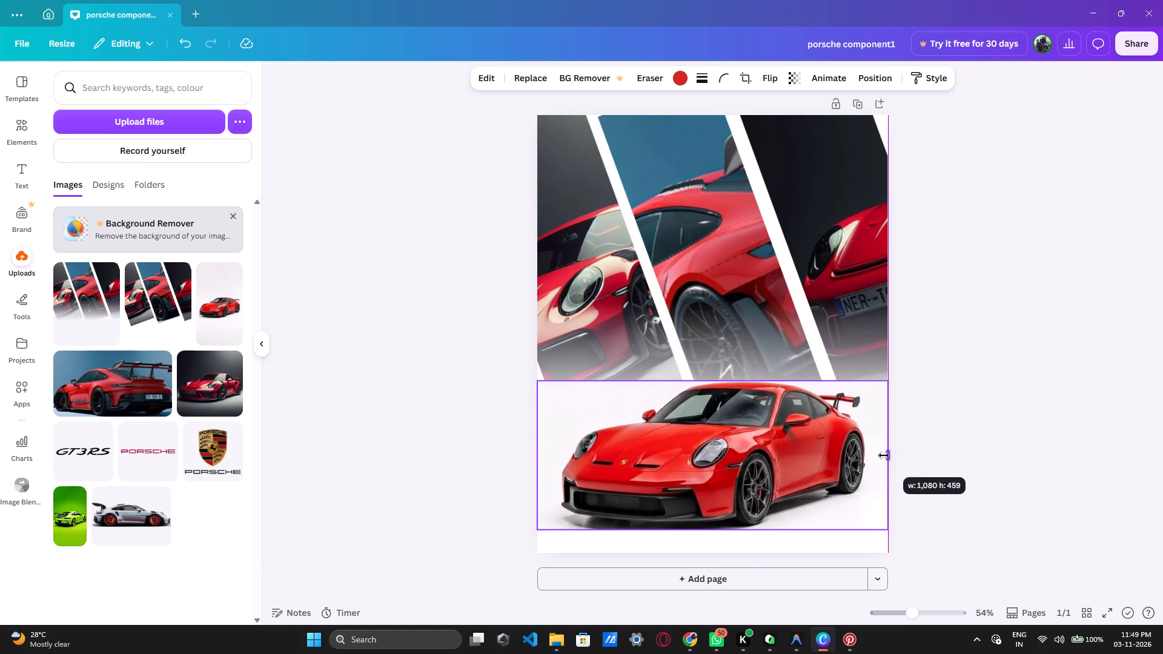
left_click_drag(884, 455, 849, 457)
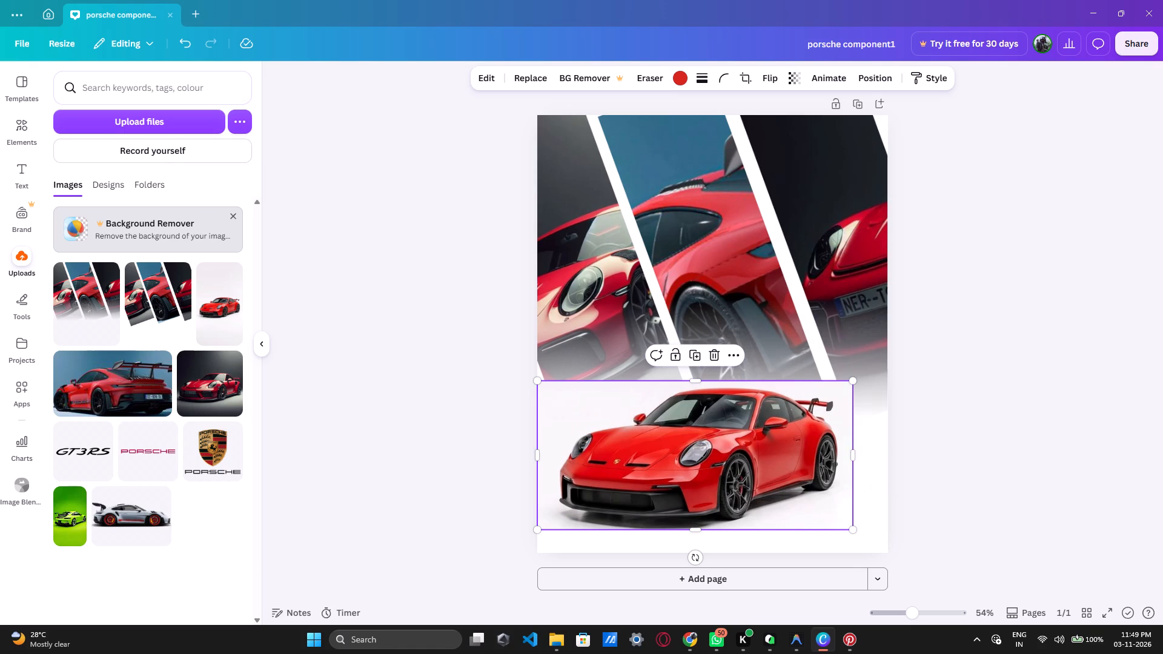
left_click_drag(535, 461, 539, 461)
left_click_drag(539, 461, 542, 461)
left_click_drag(691, 454, 701, 420)
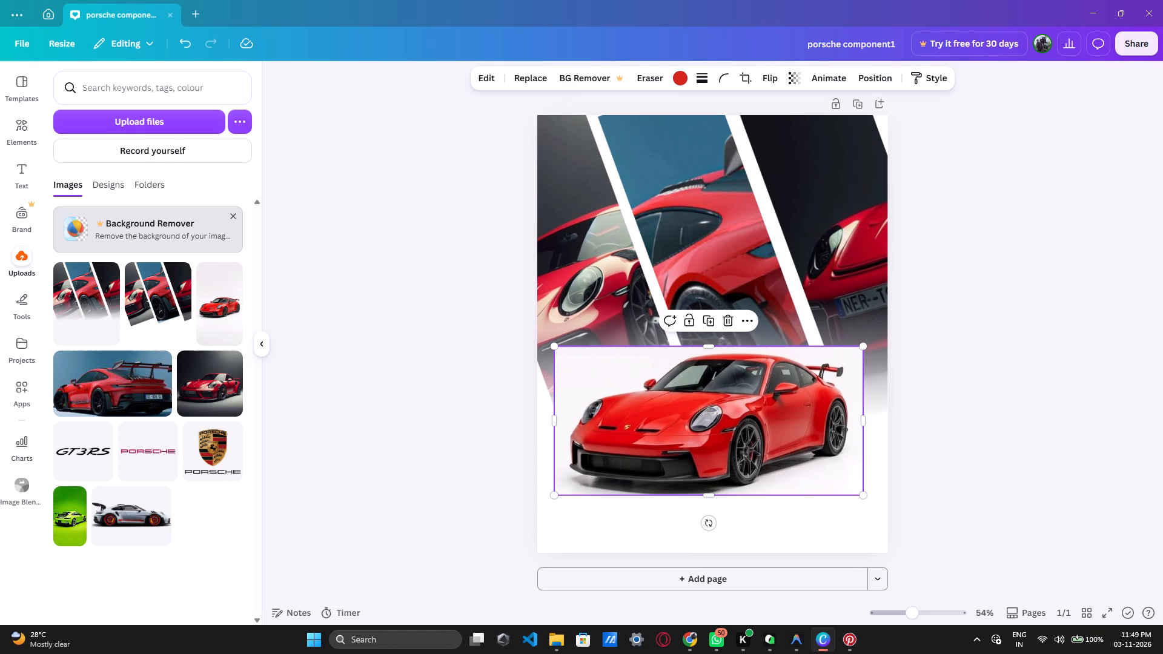
Duplicate the red Porsche photo and place the copy directly above the original.
left_click(706, 322)
left_click_drag(719, 406, 714, 231)
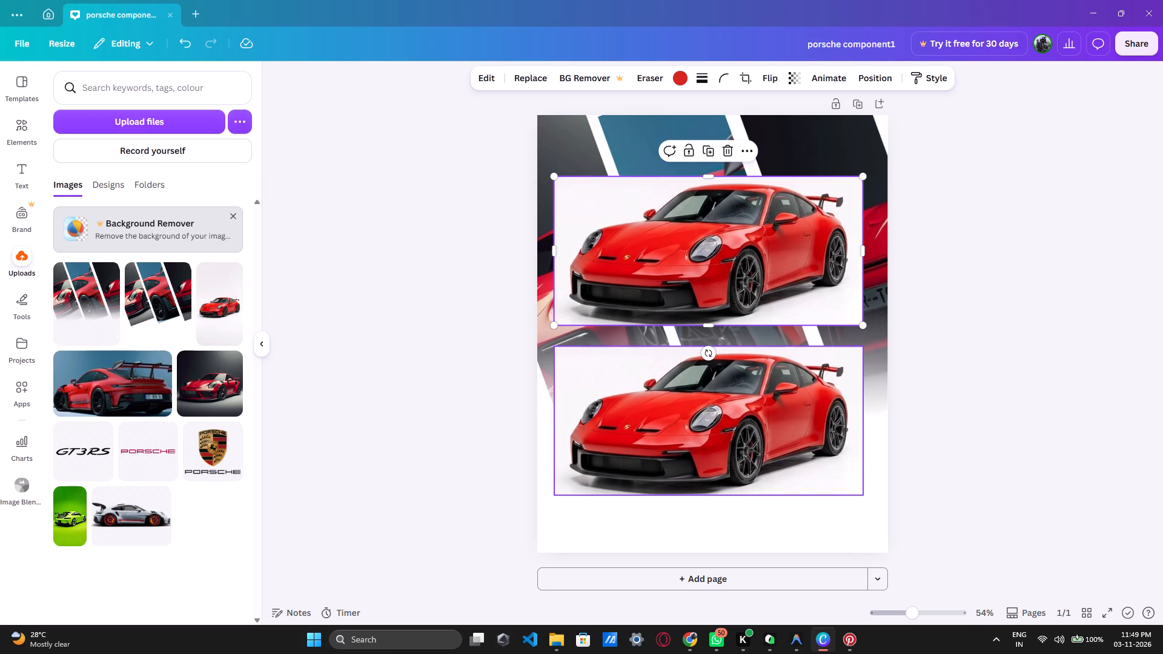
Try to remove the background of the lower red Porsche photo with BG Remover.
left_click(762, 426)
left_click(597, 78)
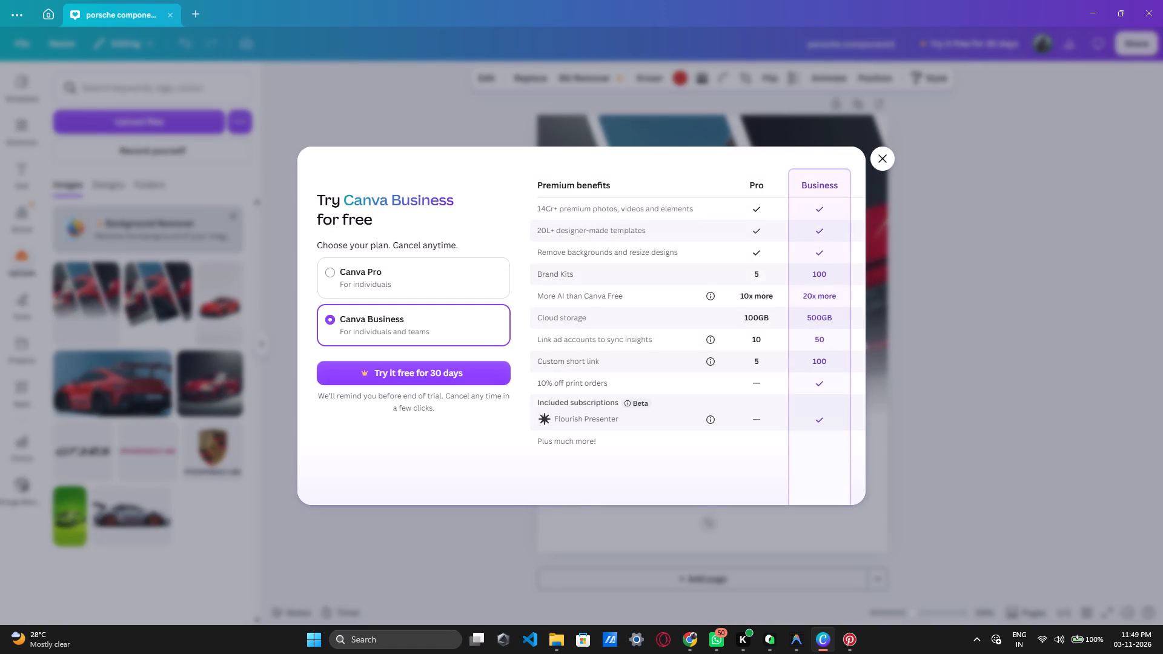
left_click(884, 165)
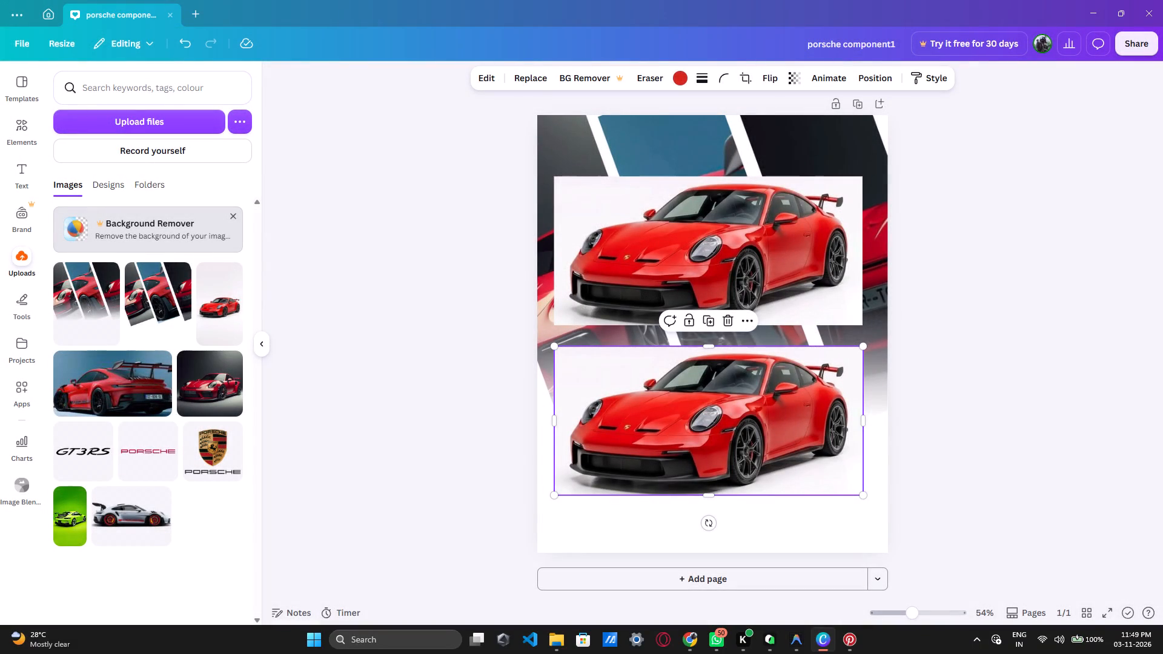
Delete both cropped red Porsche photos from the page.
left_click(729, 319)
left_click(798, 216)
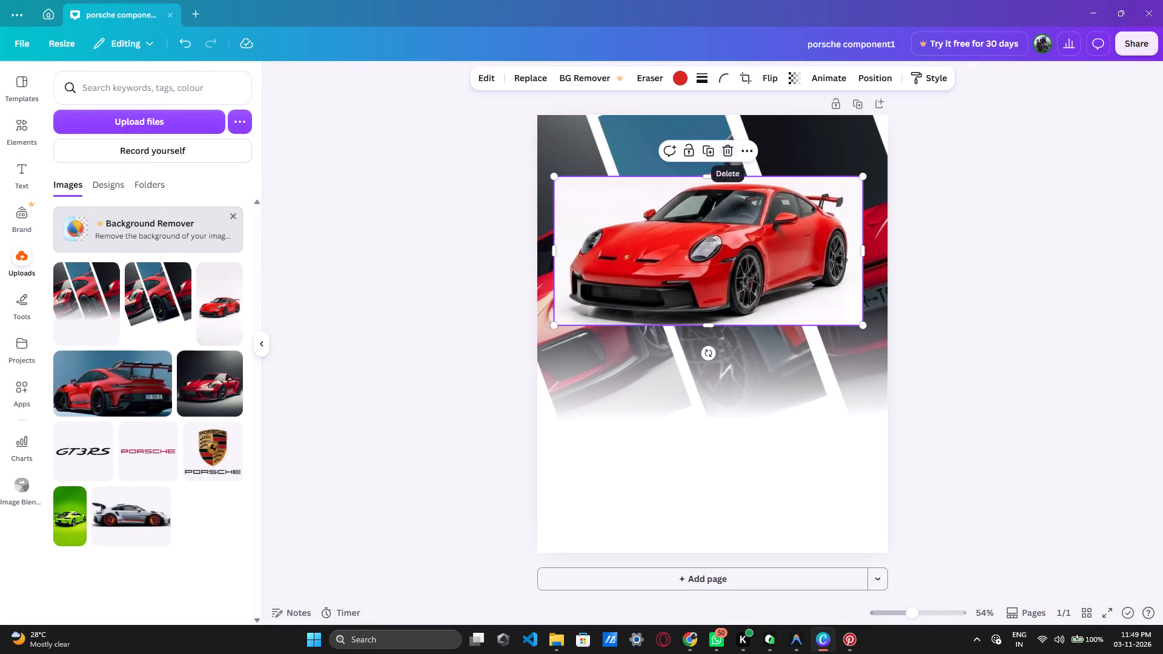
left_click(721, 154)
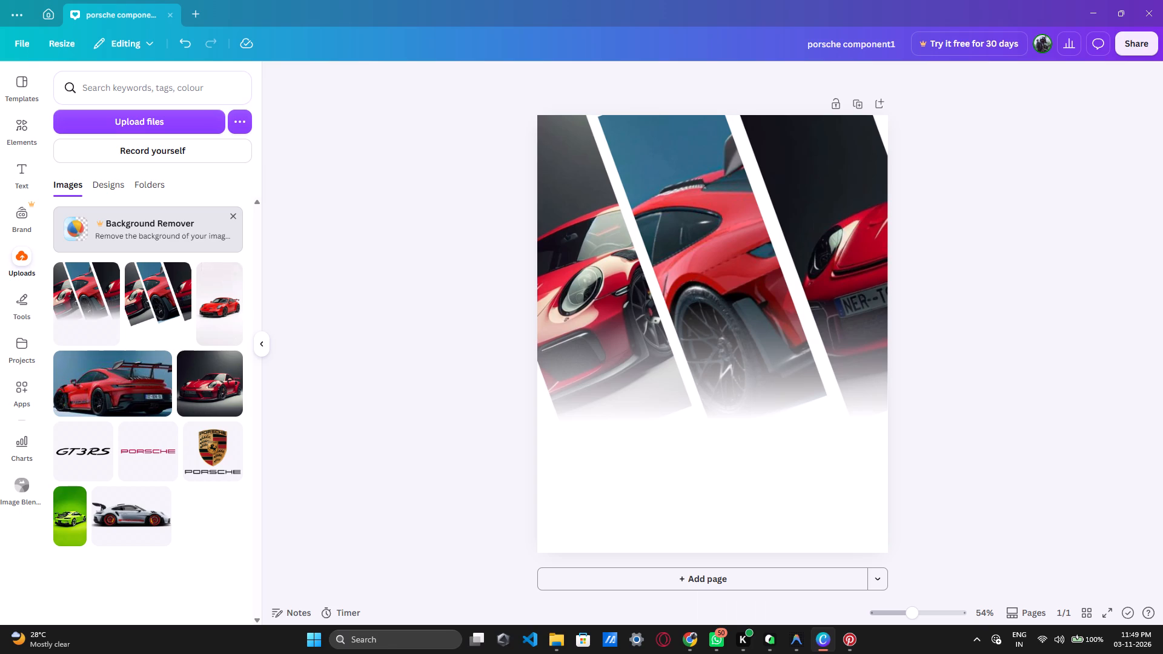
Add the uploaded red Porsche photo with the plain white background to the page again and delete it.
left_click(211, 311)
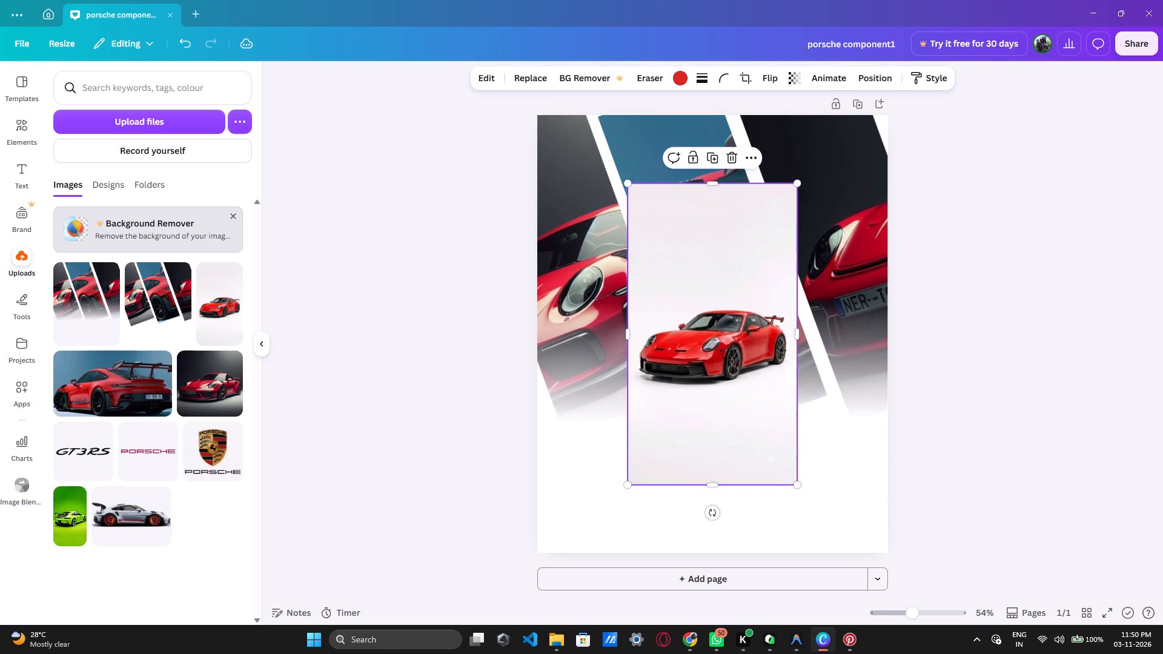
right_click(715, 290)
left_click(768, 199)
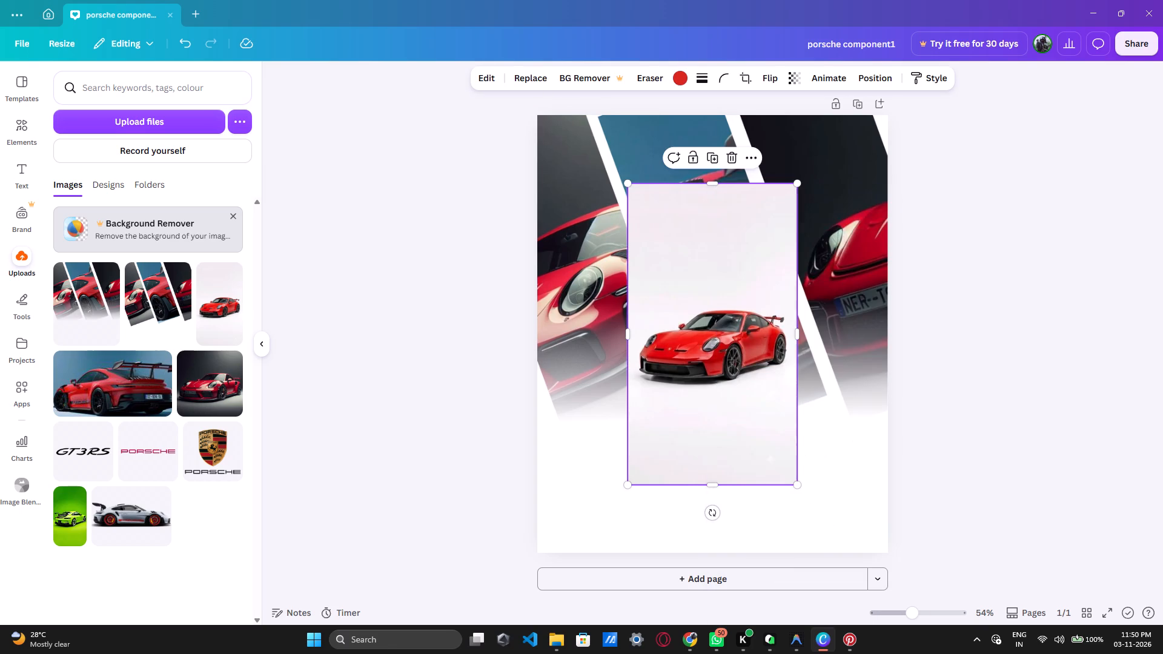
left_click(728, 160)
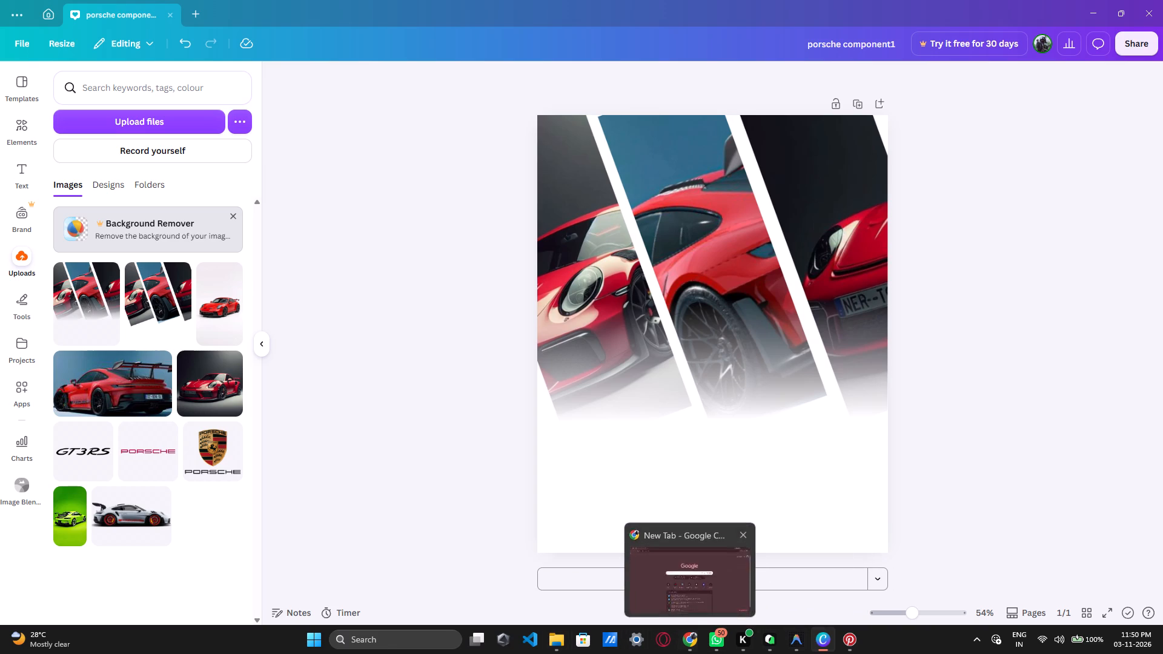
Switch to Chrome, search Google for "bg remover" and open the remove.bg site.
left_click(683, 599)
left_click(439, 249)
type("bg re")
key("Return")
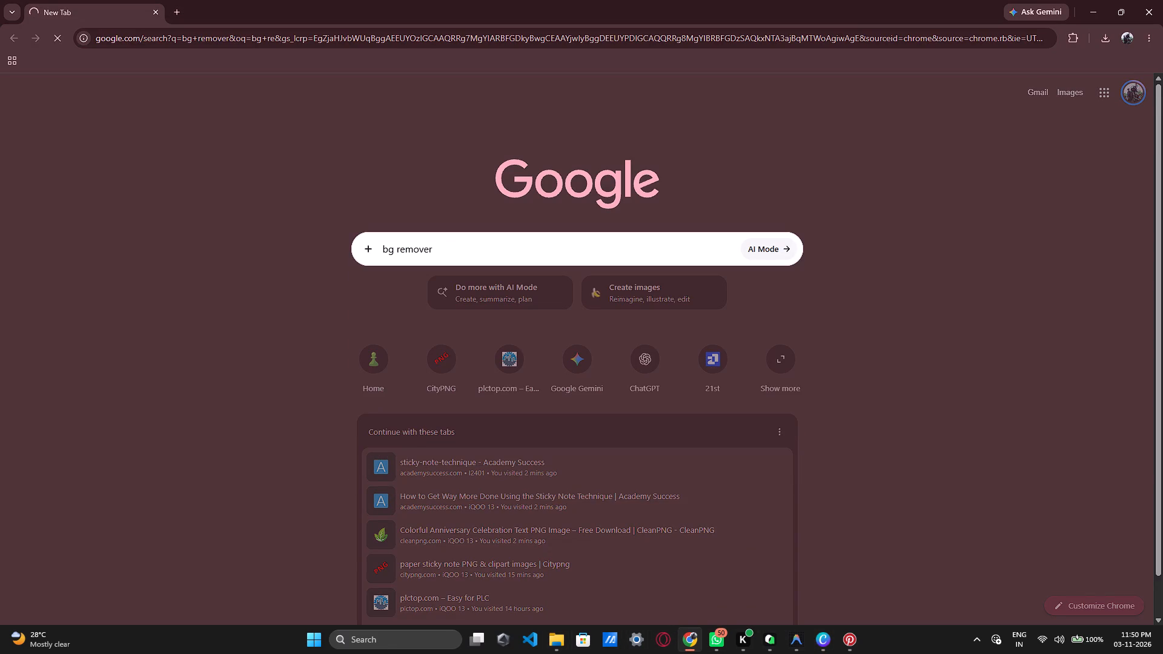
left_click(229, 234)
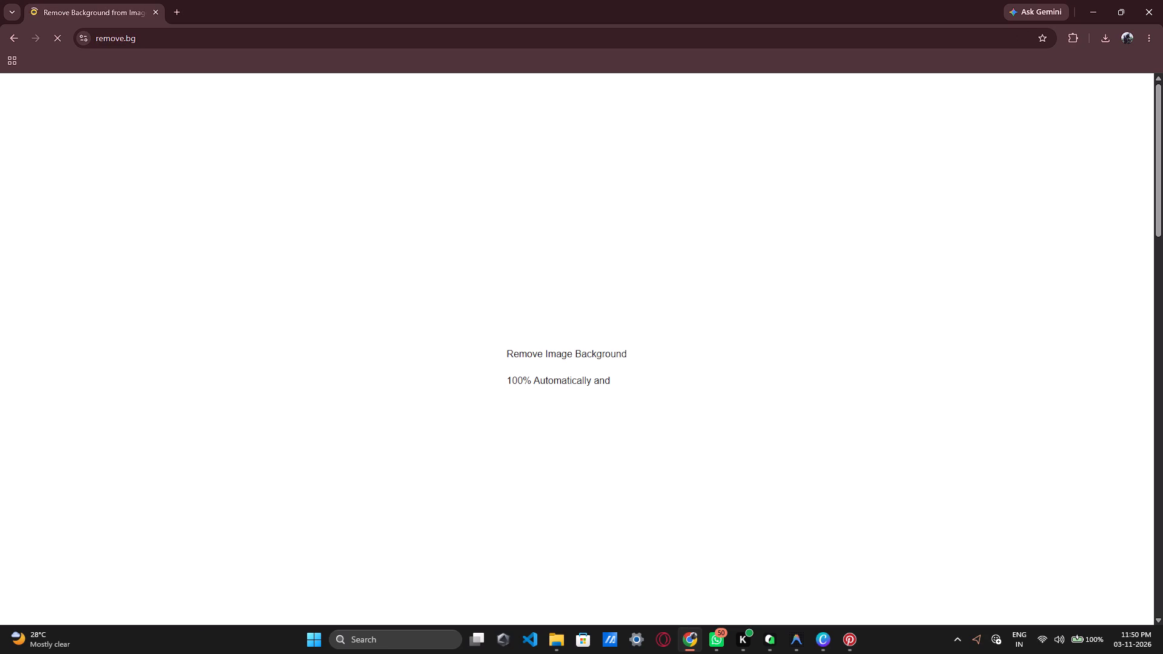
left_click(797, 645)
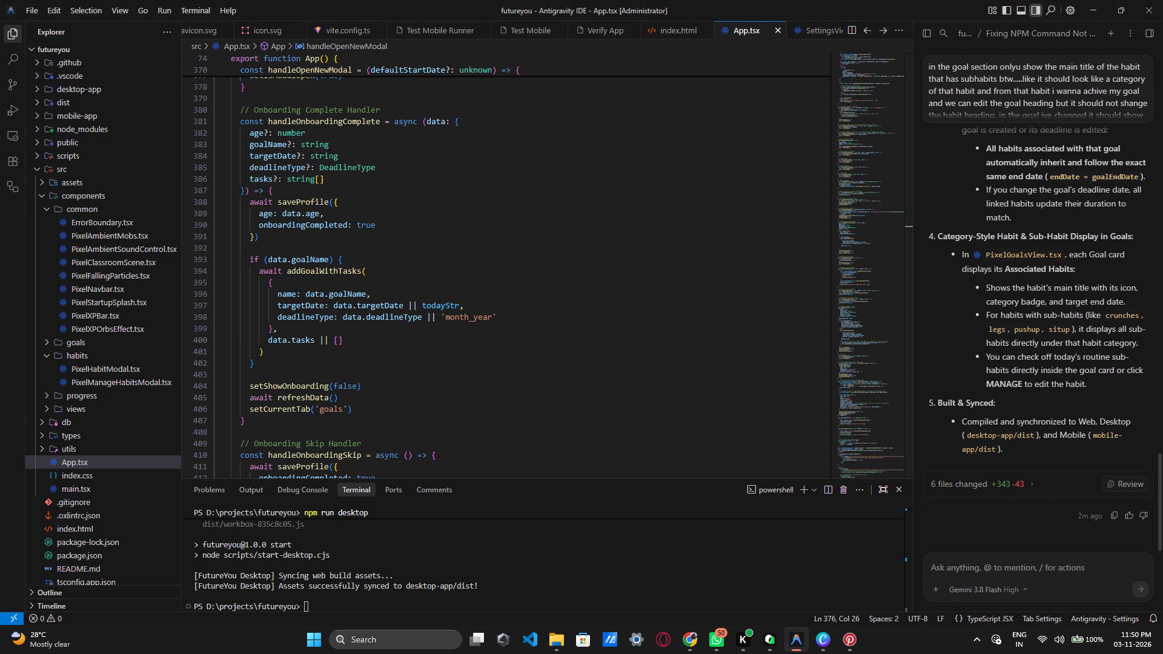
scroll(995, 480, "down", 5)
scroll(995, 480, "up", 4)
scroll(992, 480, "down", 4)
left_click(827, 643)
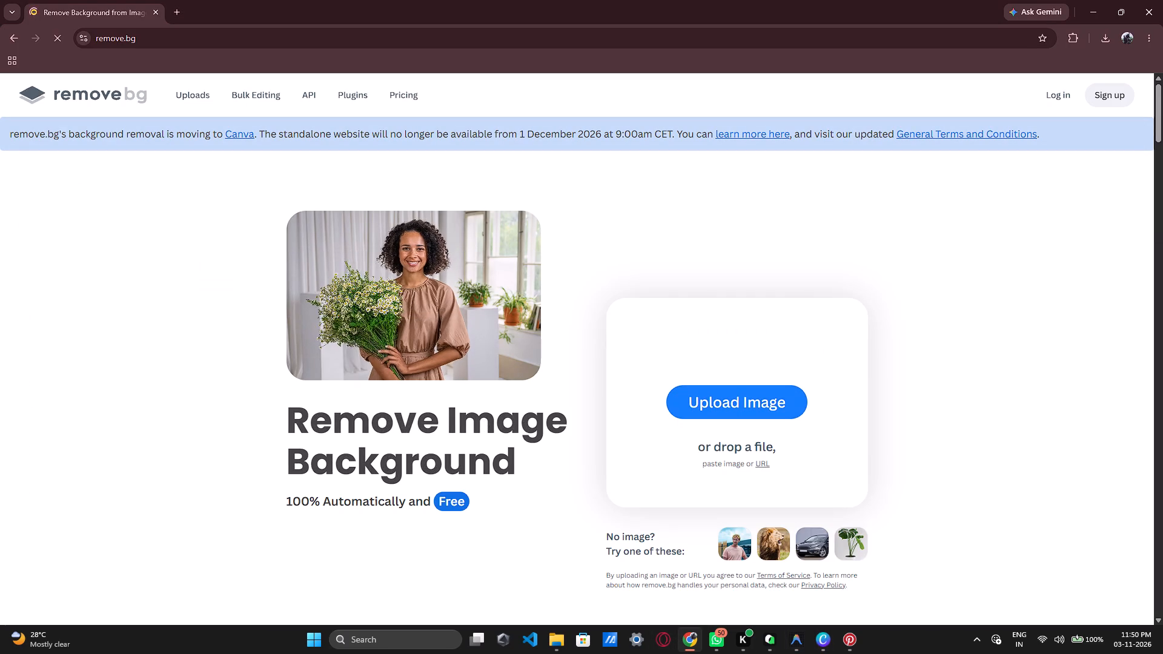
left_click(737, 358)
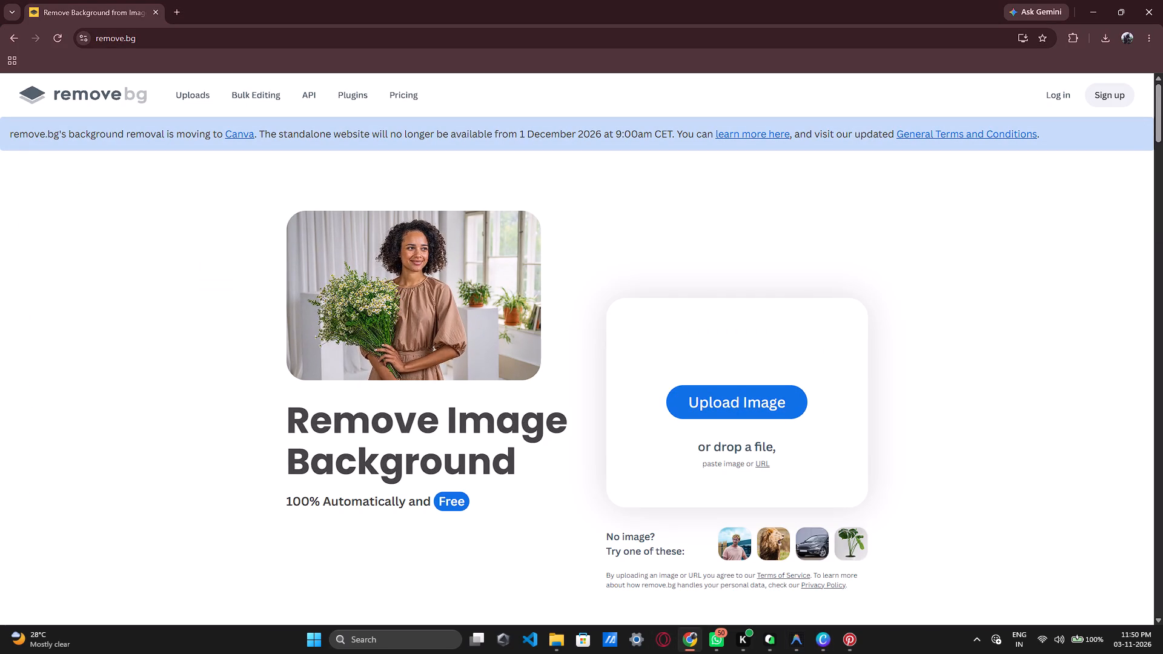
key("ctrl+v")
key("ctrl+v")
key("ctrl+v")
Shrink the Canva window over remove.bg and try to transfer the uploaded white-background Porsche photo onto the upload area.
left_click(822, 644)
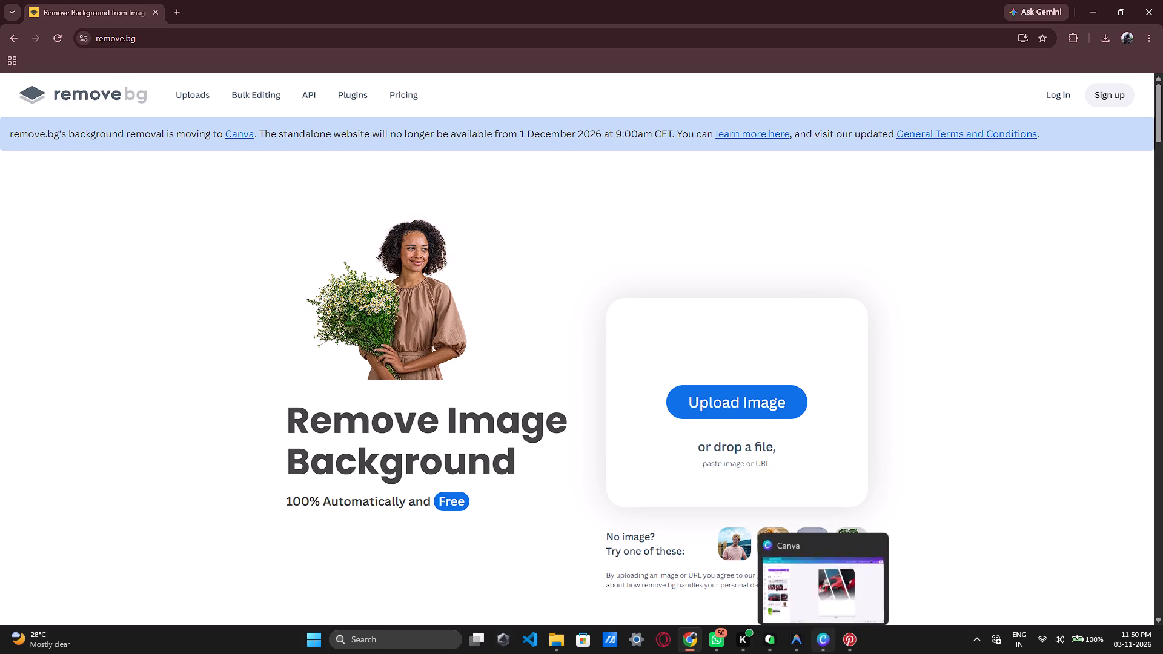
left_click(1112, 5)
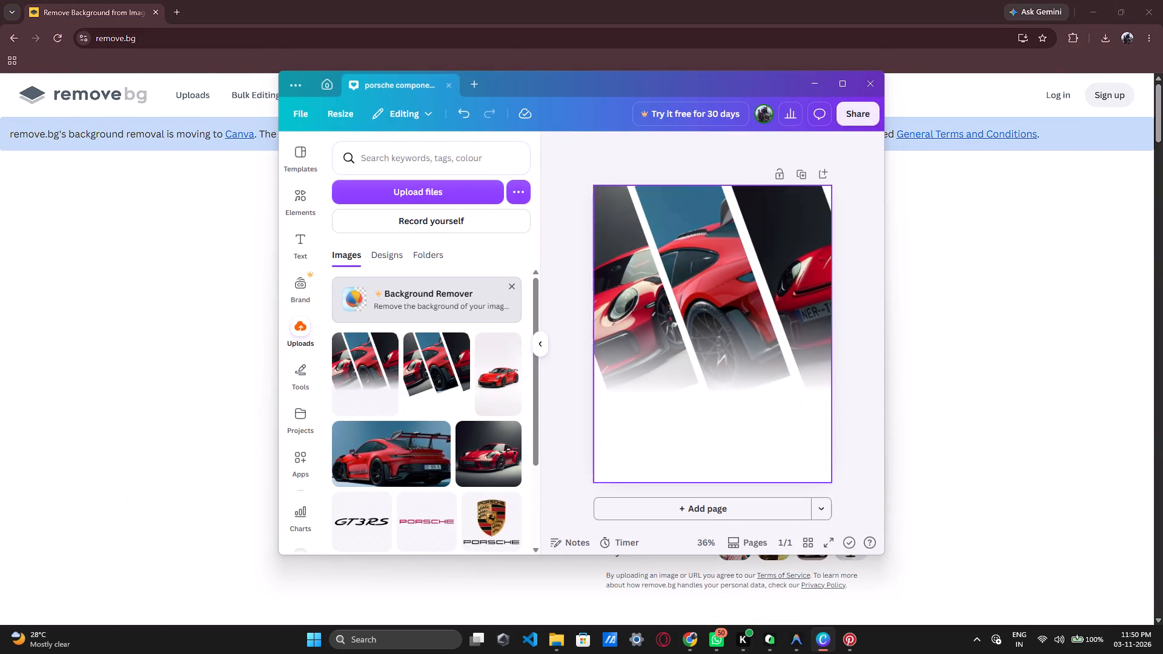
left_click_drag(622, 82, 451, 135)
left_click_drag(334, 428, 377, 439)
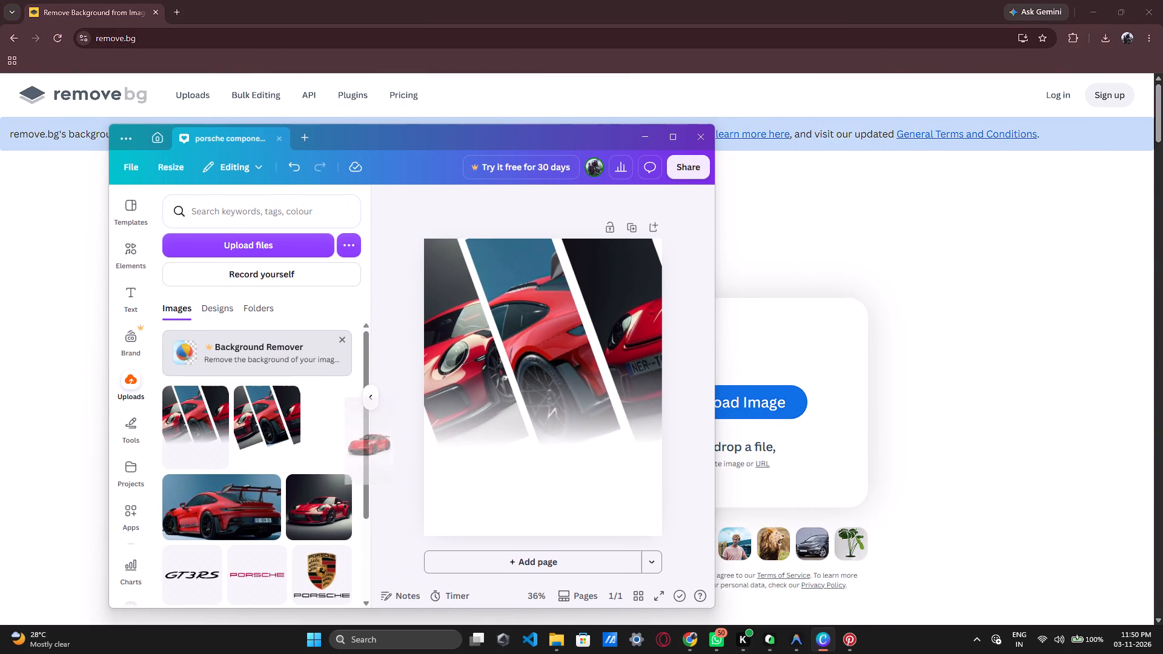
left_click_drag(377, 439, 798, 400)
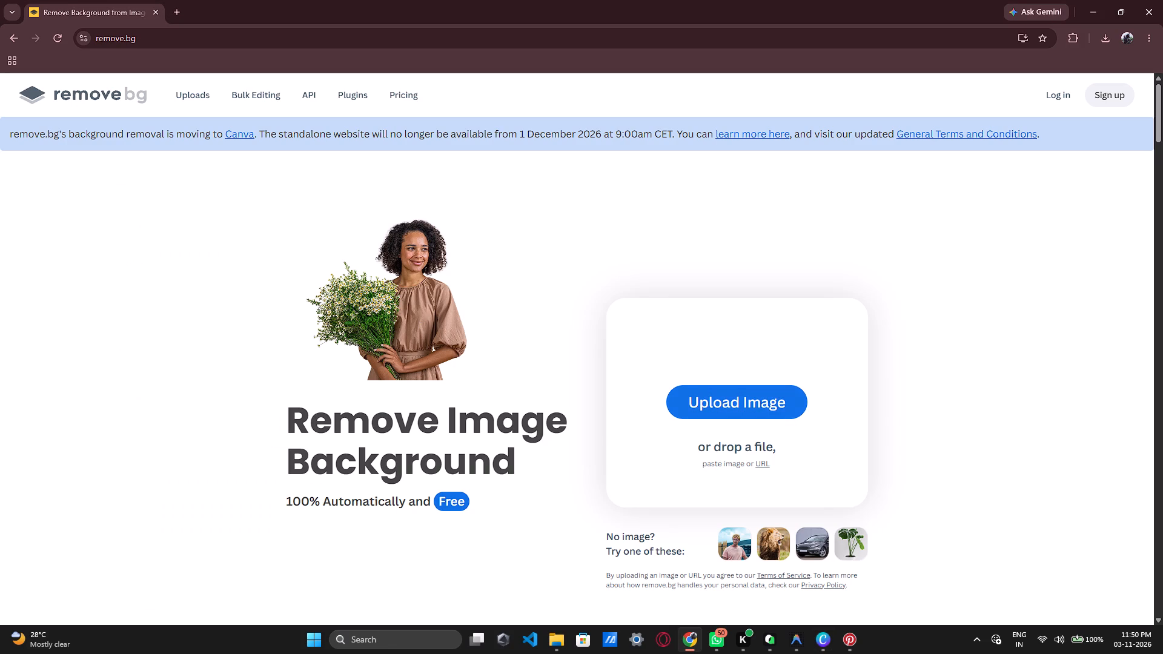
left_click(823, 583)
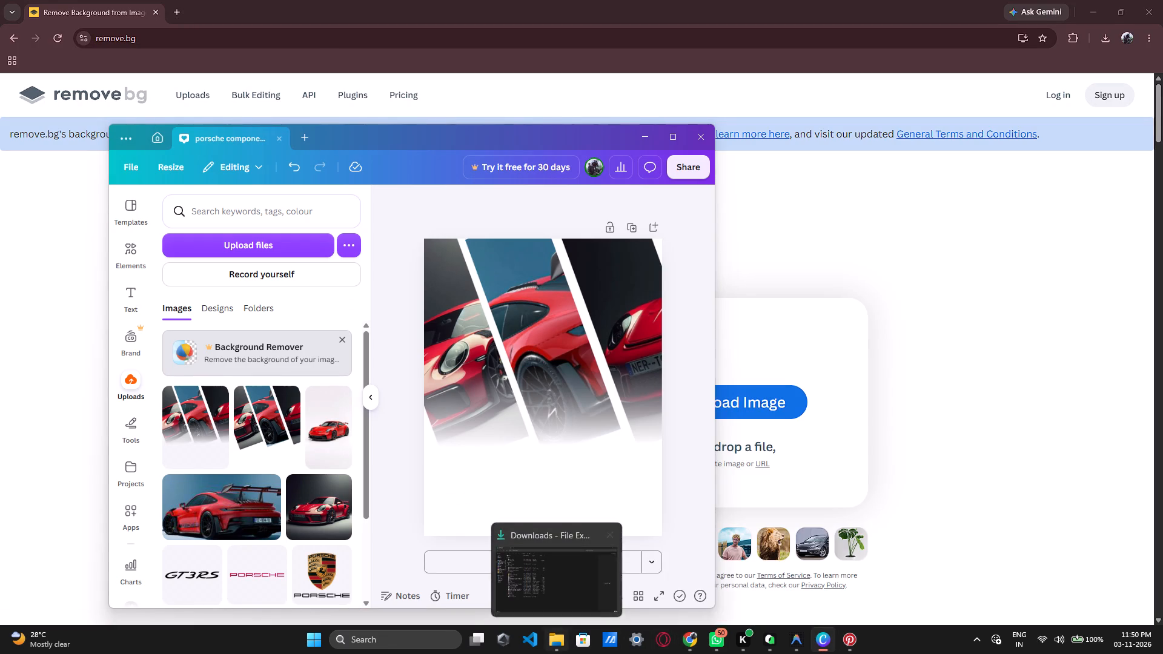
In File Explorer, open the canva assets folder in Downloads and copy the "porche911 gt" image file.
left_click(563, 601)
double_click(161, 120)
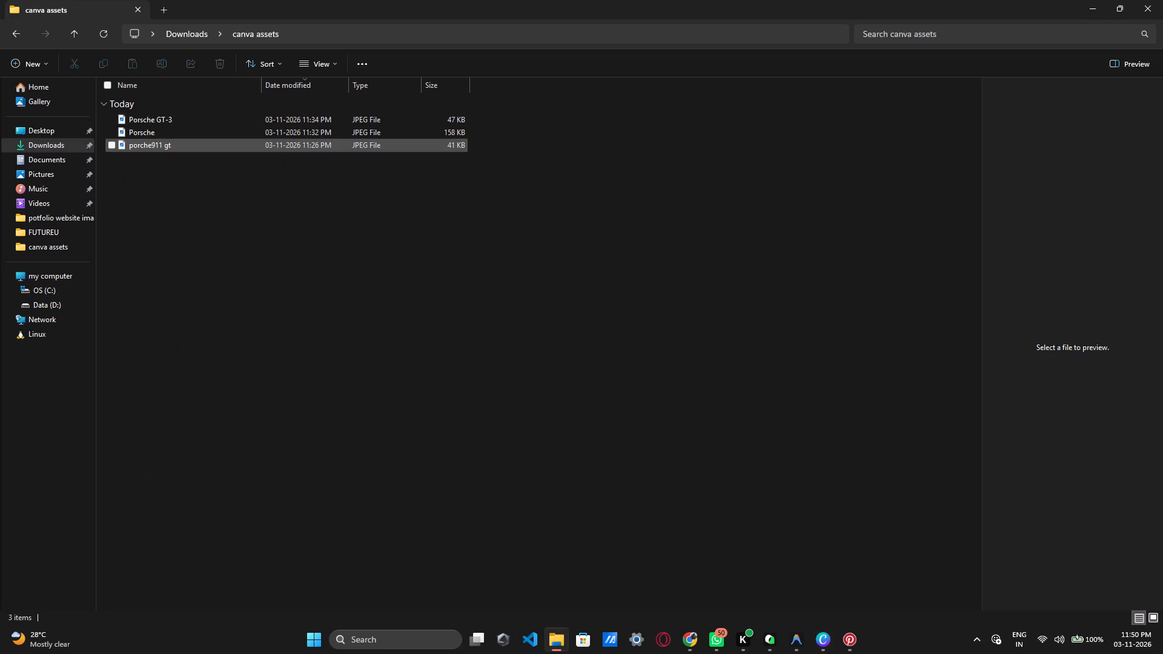
left_click(163, 125)
left_click(163, 136)
left_click(164, 147)
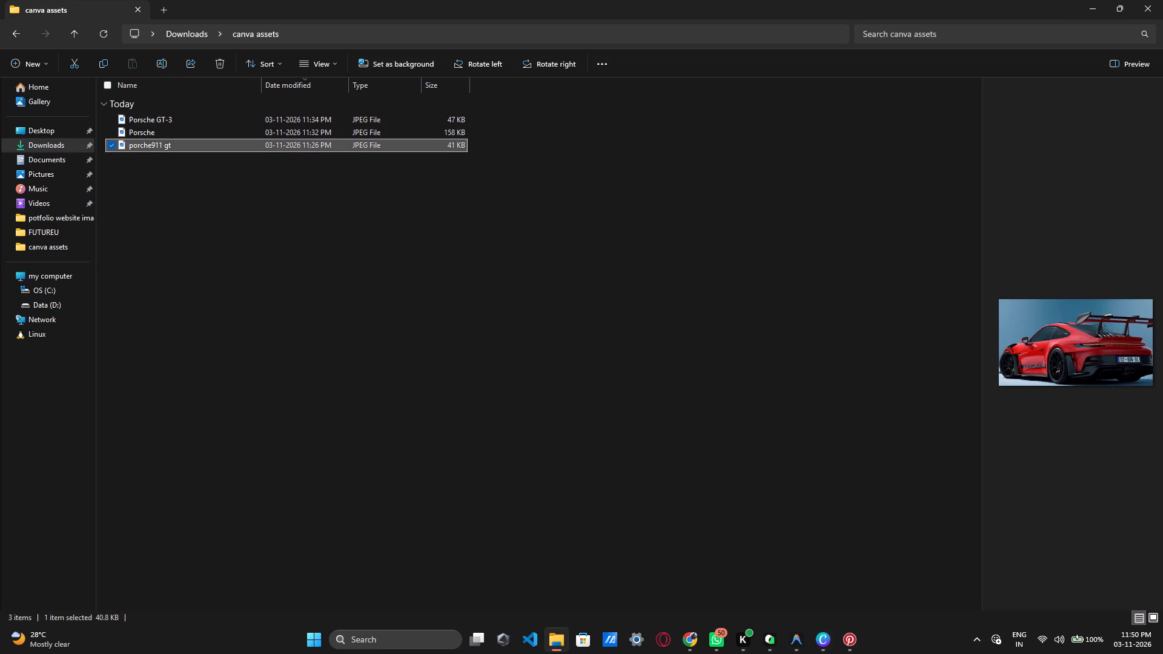
key("ctrl+c")
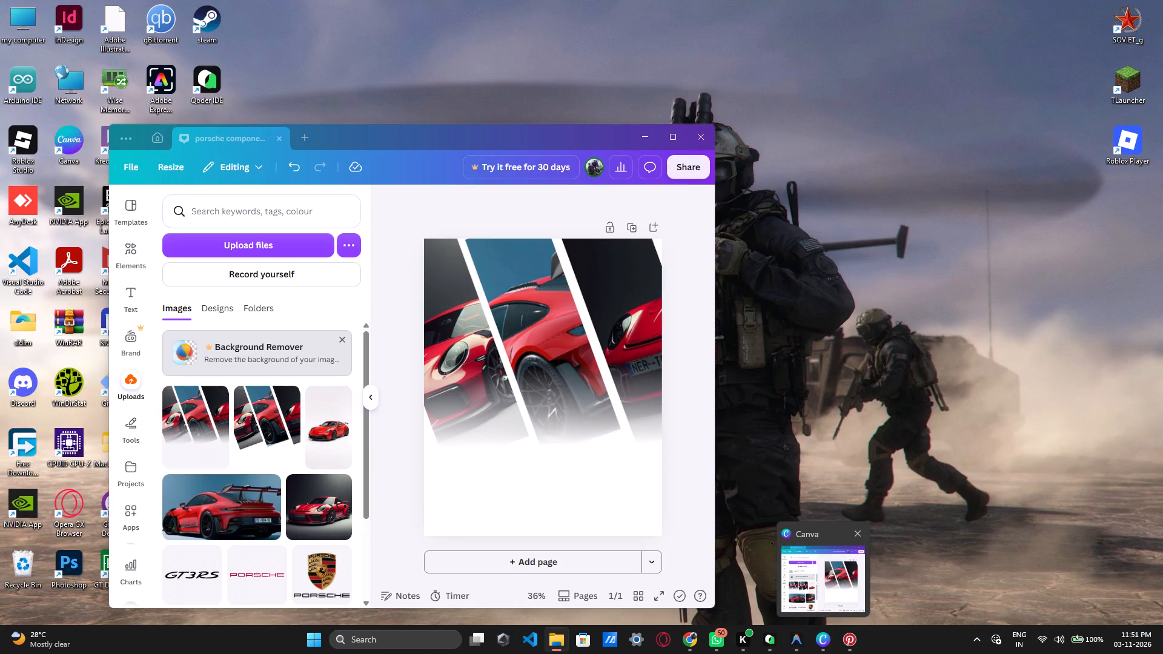
Maximize the Canva window, return to remove.bg in Chrome and paste the copied Porsche image for background removal.
left_click(823, 642)
left_click(673, 140)
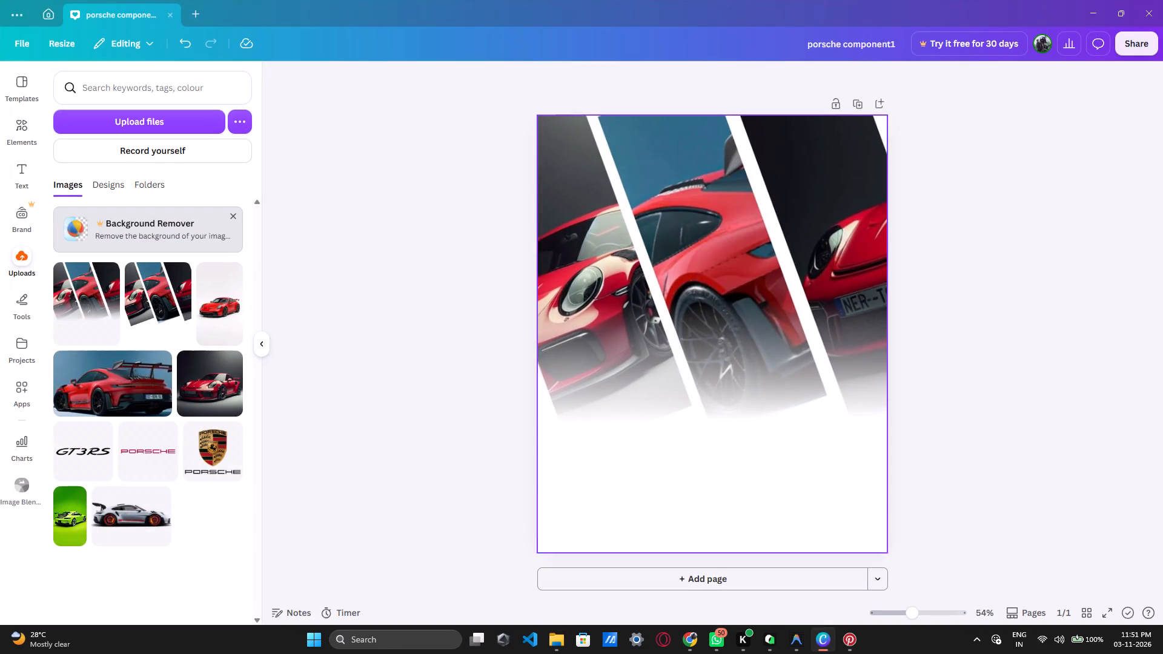
left_click(698, 585)
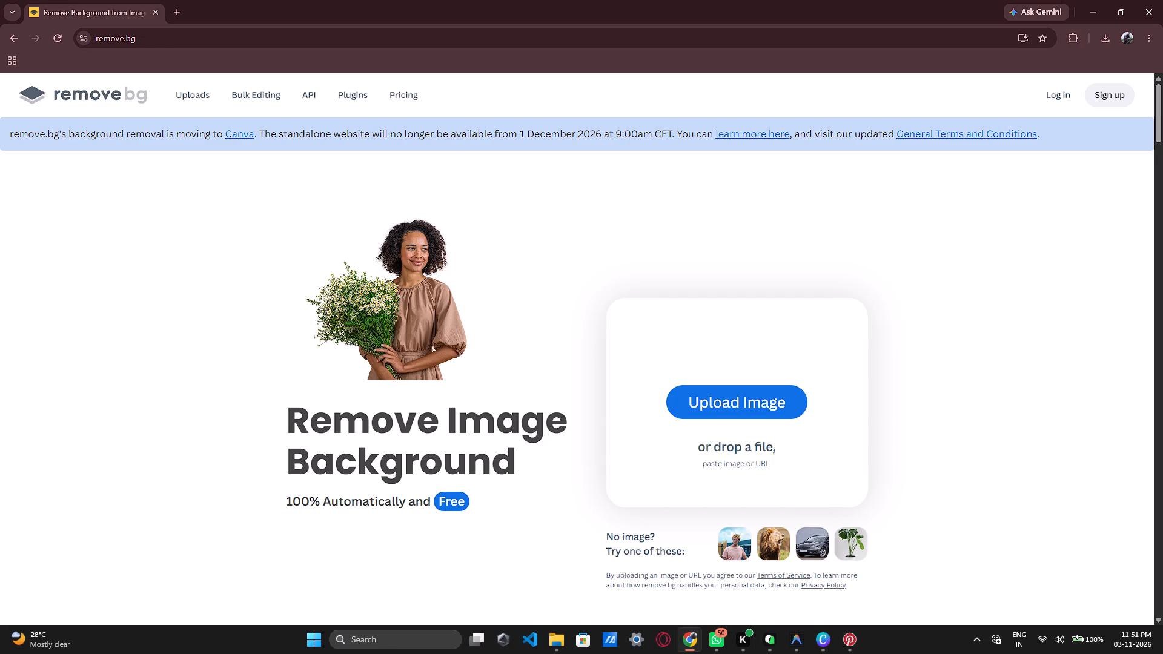
key("ctrl+v")
scroll(755, 413, "down", 4)
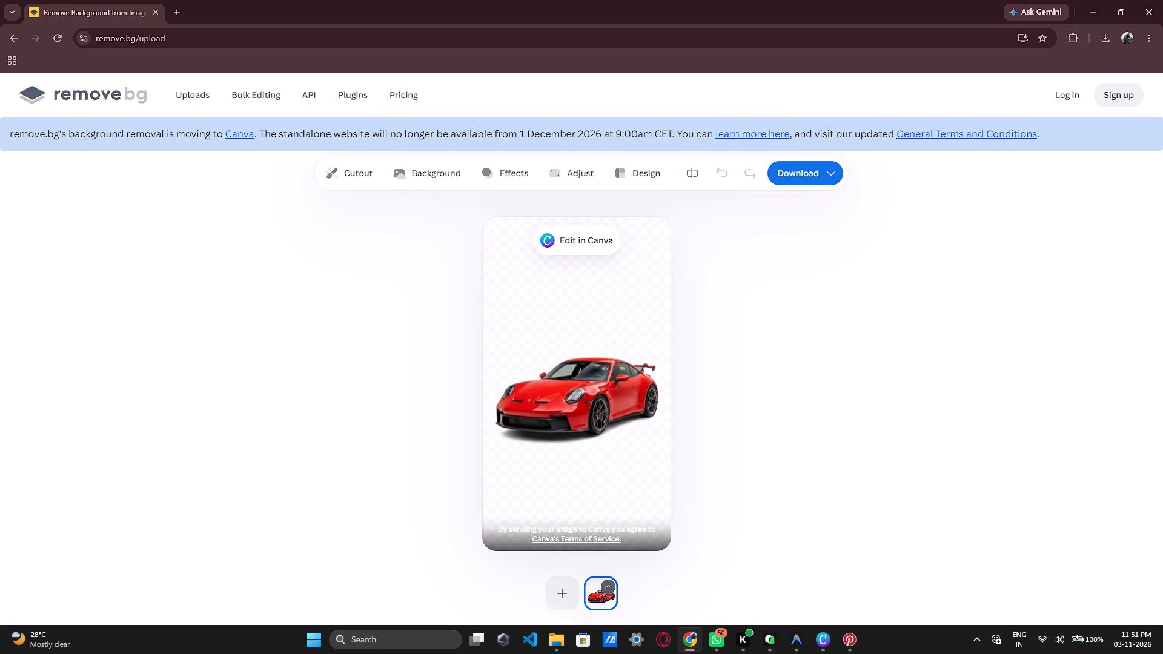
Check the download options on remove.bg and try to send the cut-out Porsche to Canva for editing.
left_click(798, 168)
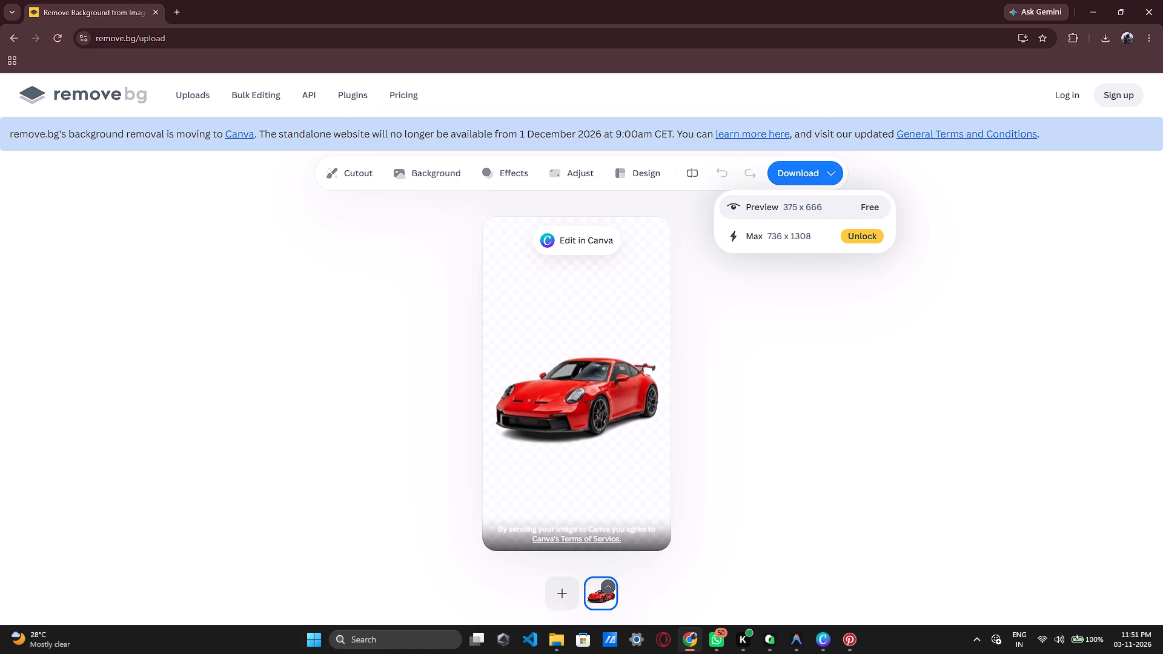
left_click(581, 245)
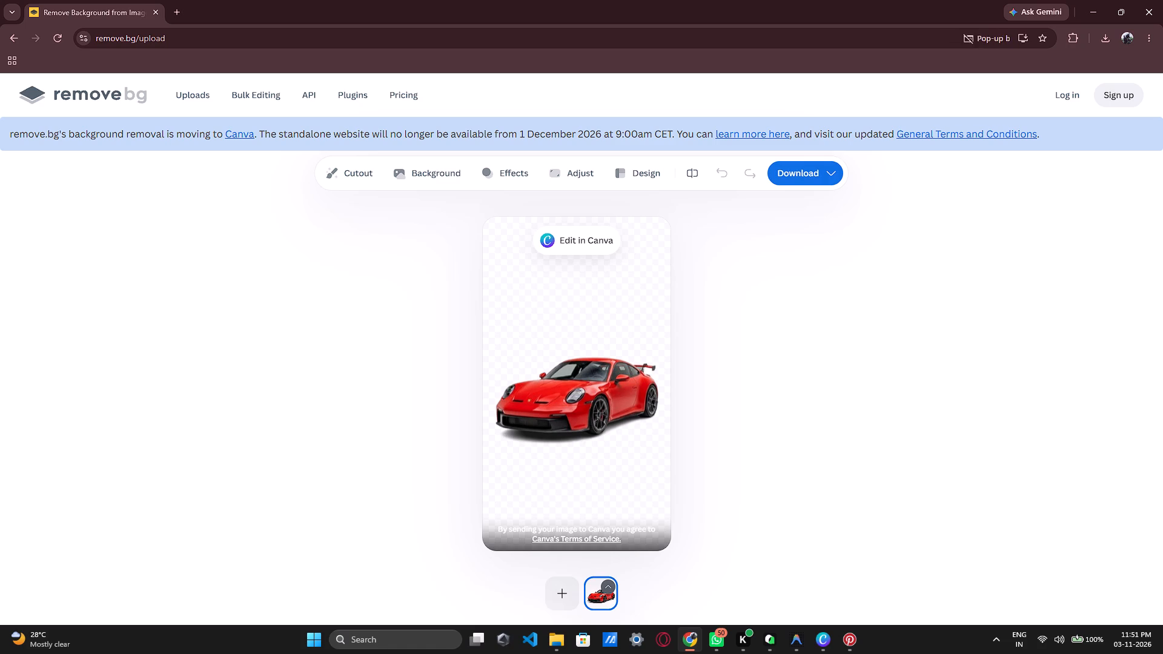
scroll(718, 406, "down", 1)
Download the free 375 x 666 preview of the cut-out Porsche from remove.bg and close the image viewer.
left_click(807, 176)
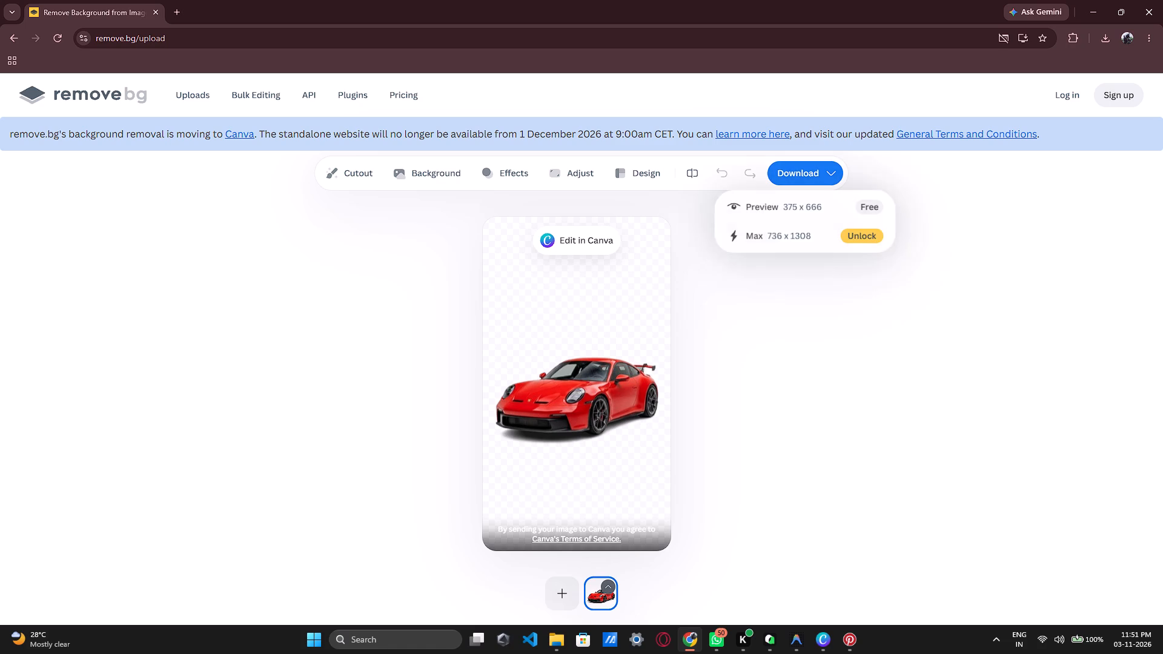
left_click(815, 208)
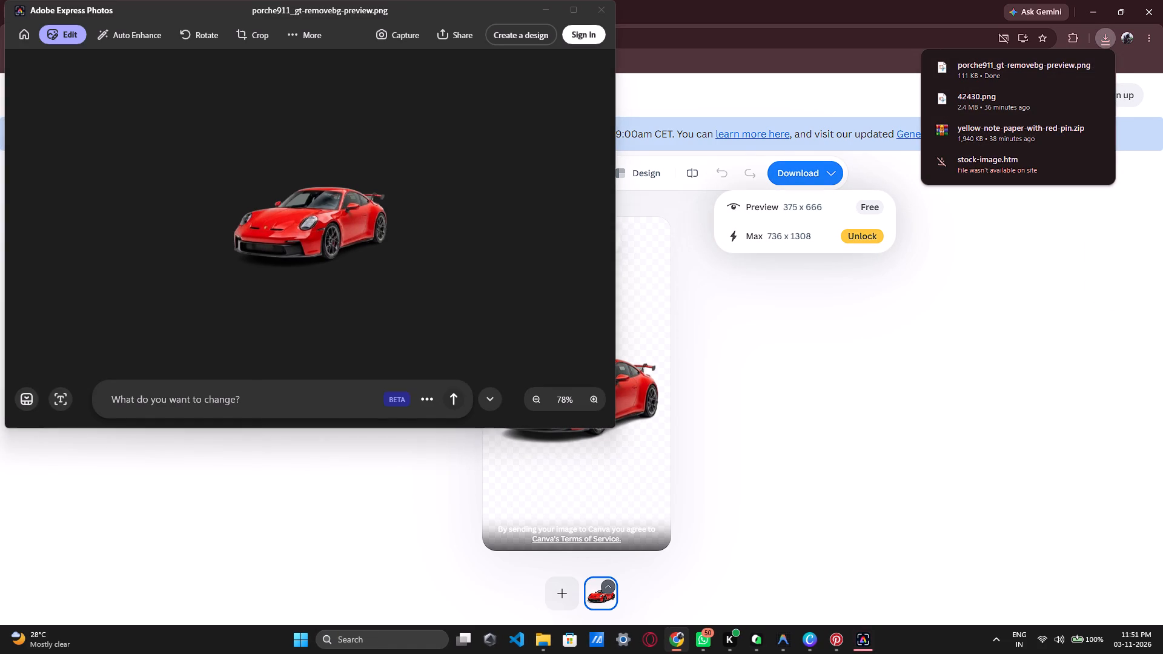
left_click(602, 5)
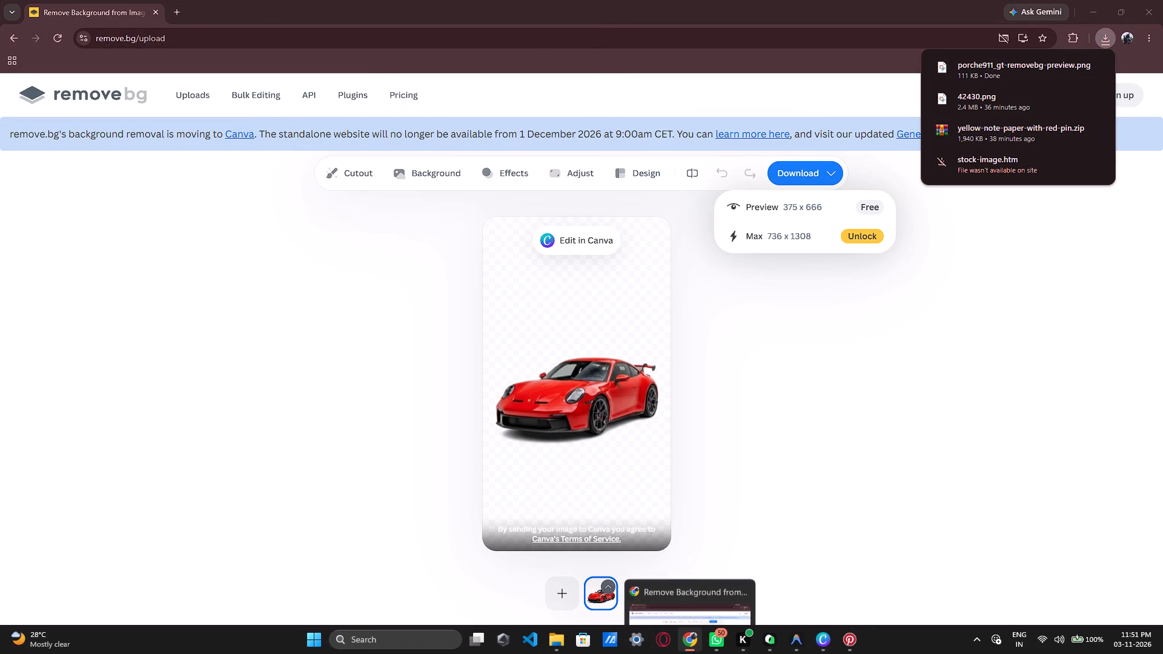
In the Downloads folder in File Explorer, move the downloaded porche911_gt-removebg-preview PNG into the canva assets folder.
left_click(560, 635)
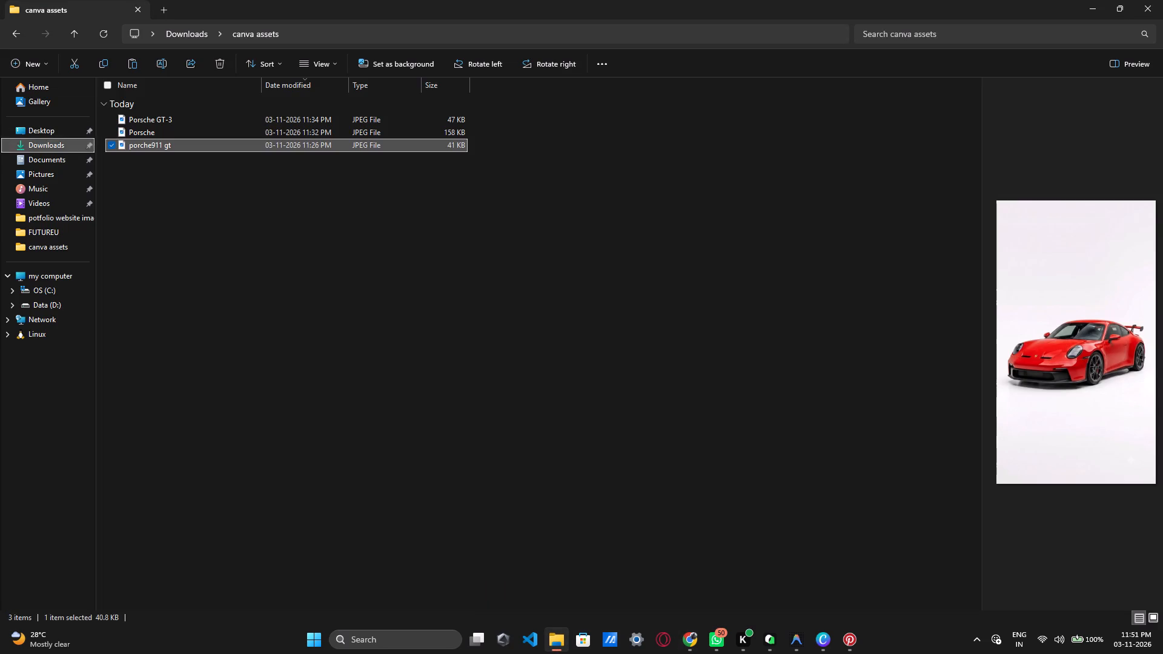
left_click(40, 145)
left_click_drag(154, 147, 188, 123)
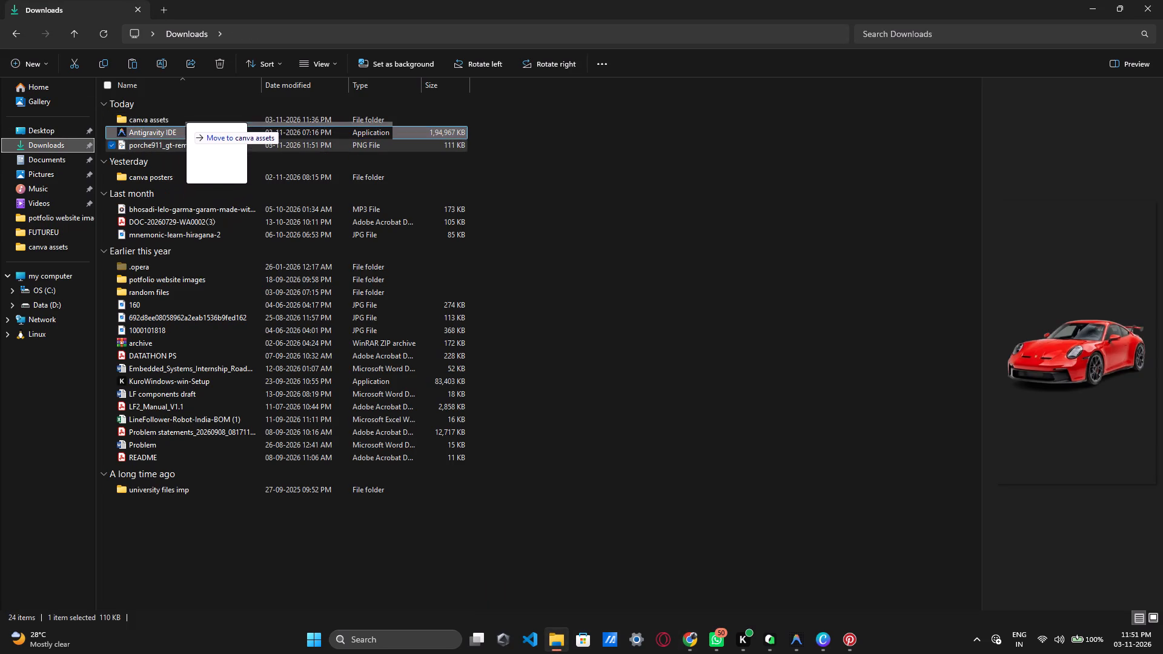
Finish moving the porche911_gt-removebg-preview PNG from Downloads into the canva assets folder.
left_click_drag(188, 123, 188, 121)
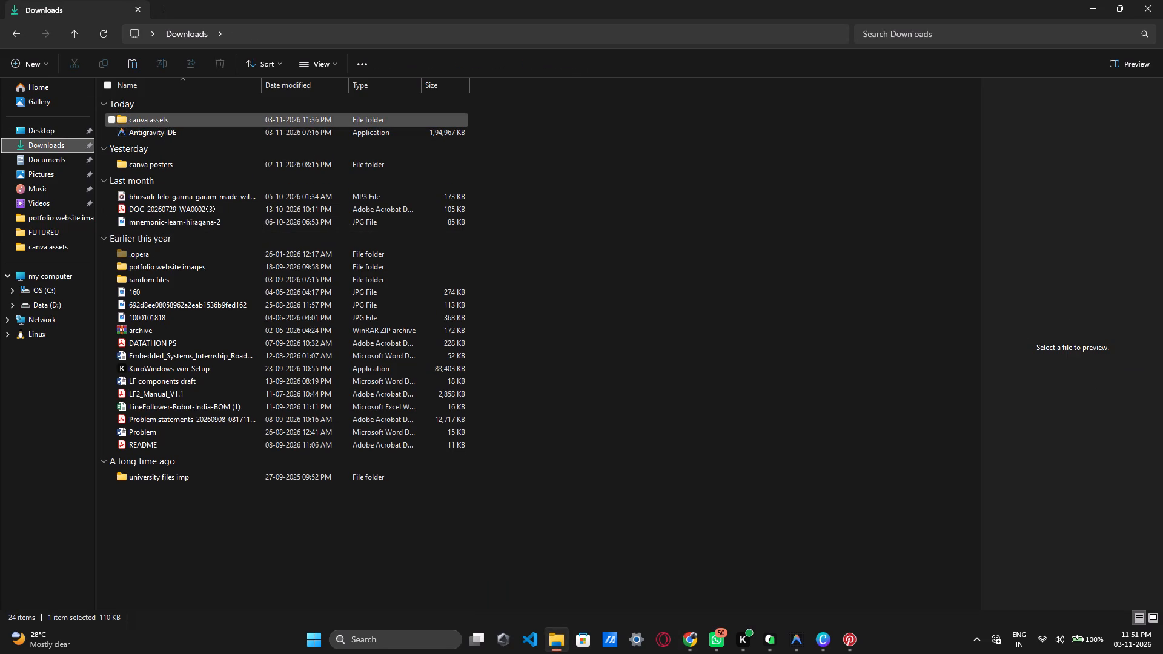
left_click(171, 117)
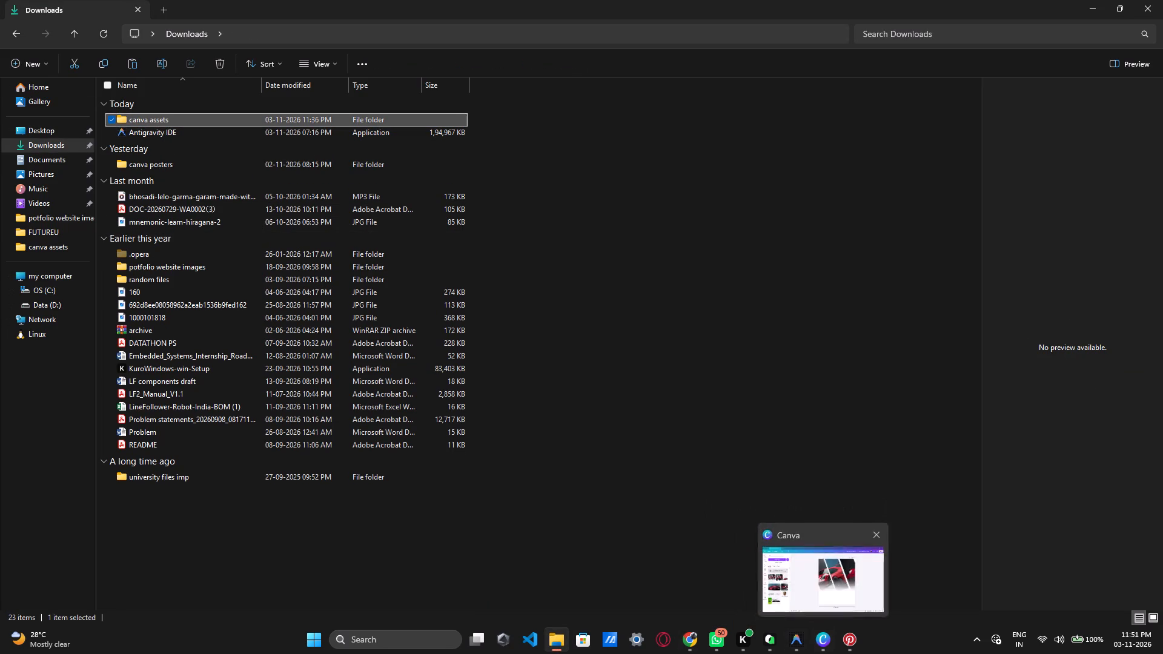
Switch to Canva and upload the porche911_gt-removebg-preview PNG from the canva assets folder.
left_click(816, 583)
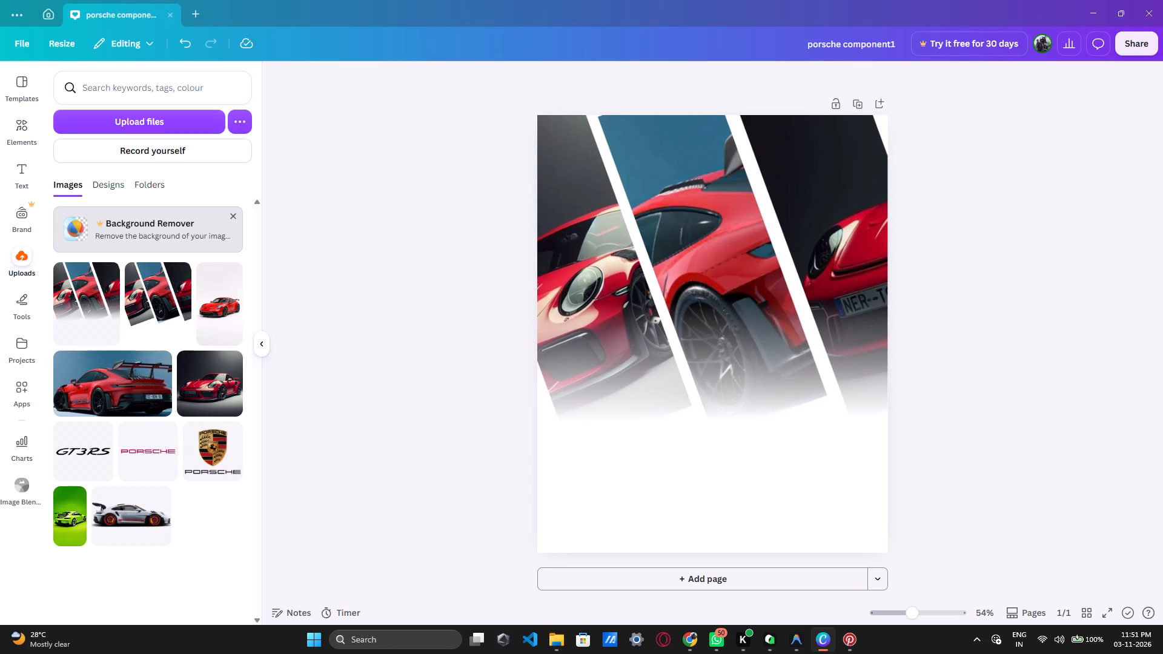
left_click(19, 256)
left_click(24, 253)
left_click(24, 253)
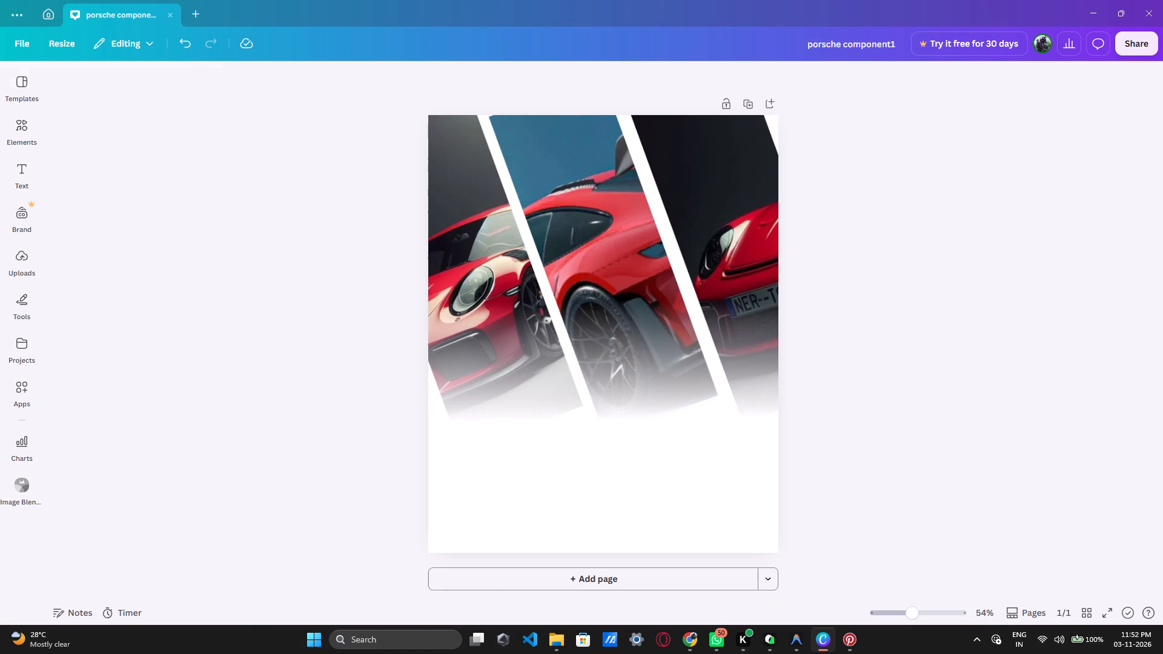
left_click(150, 118)
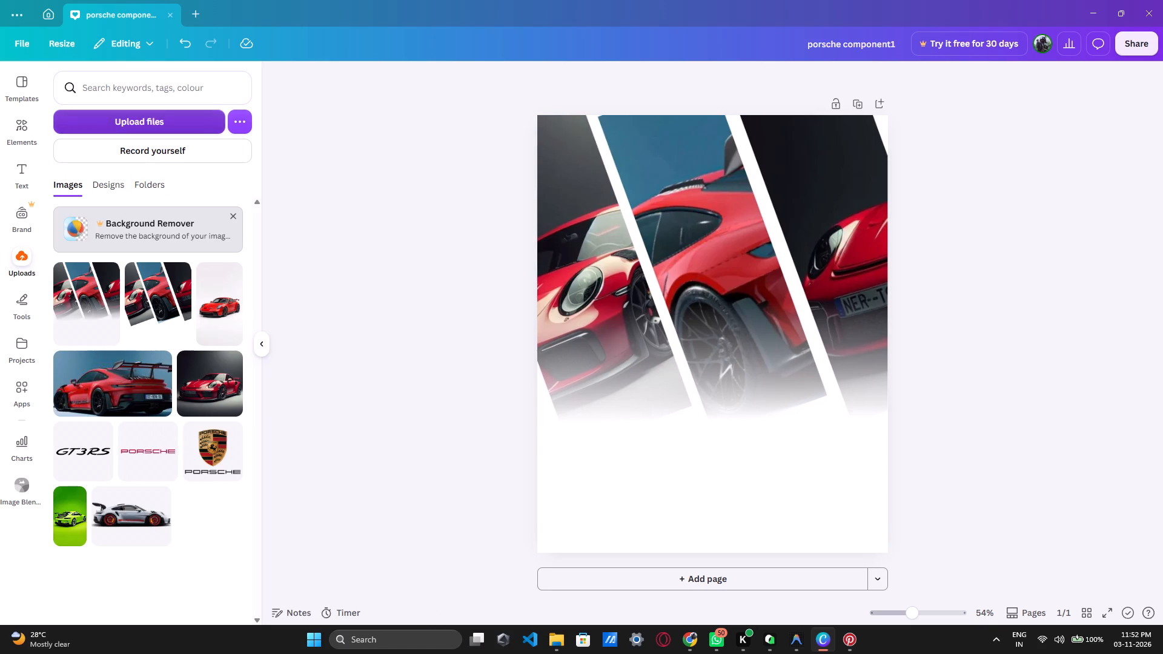
left_click(176, 156)
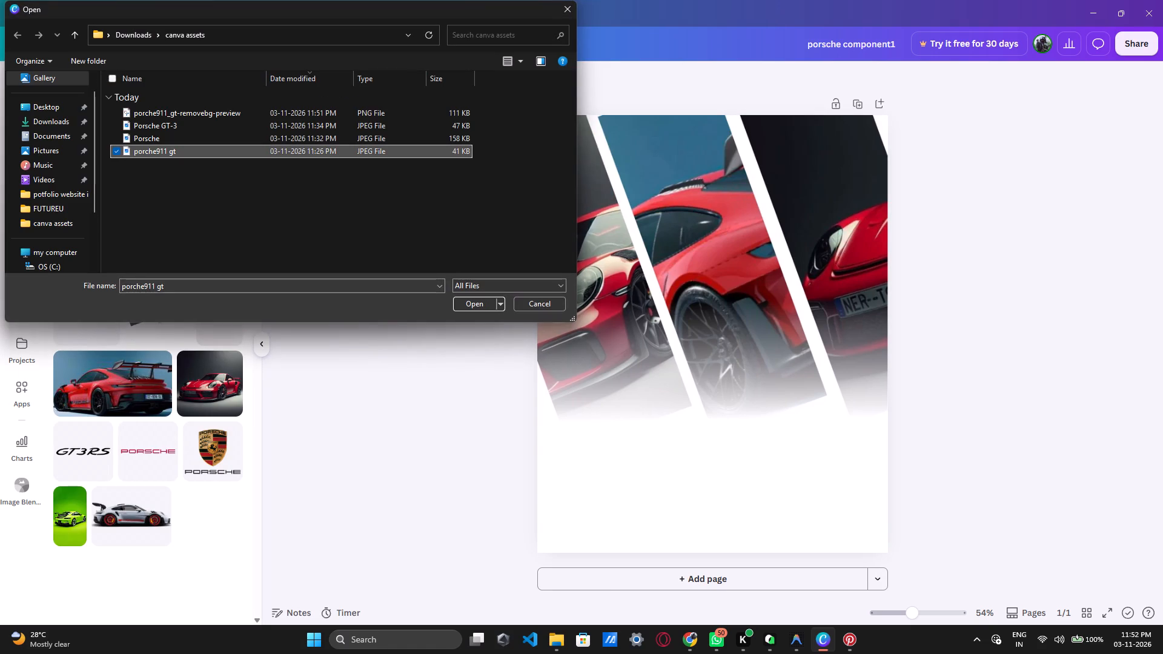
left_click(183, 114)
left_click(481, 305)
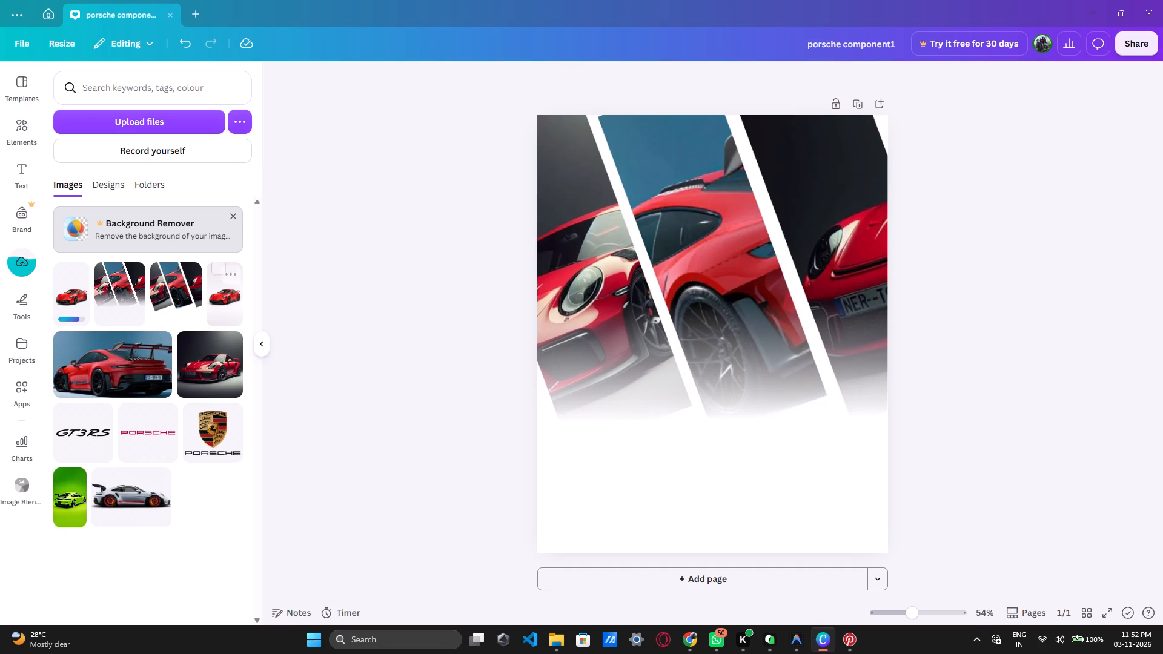
Delete the older red Porsche image that still has its background from the uploaded images.
left_click(214, 272)
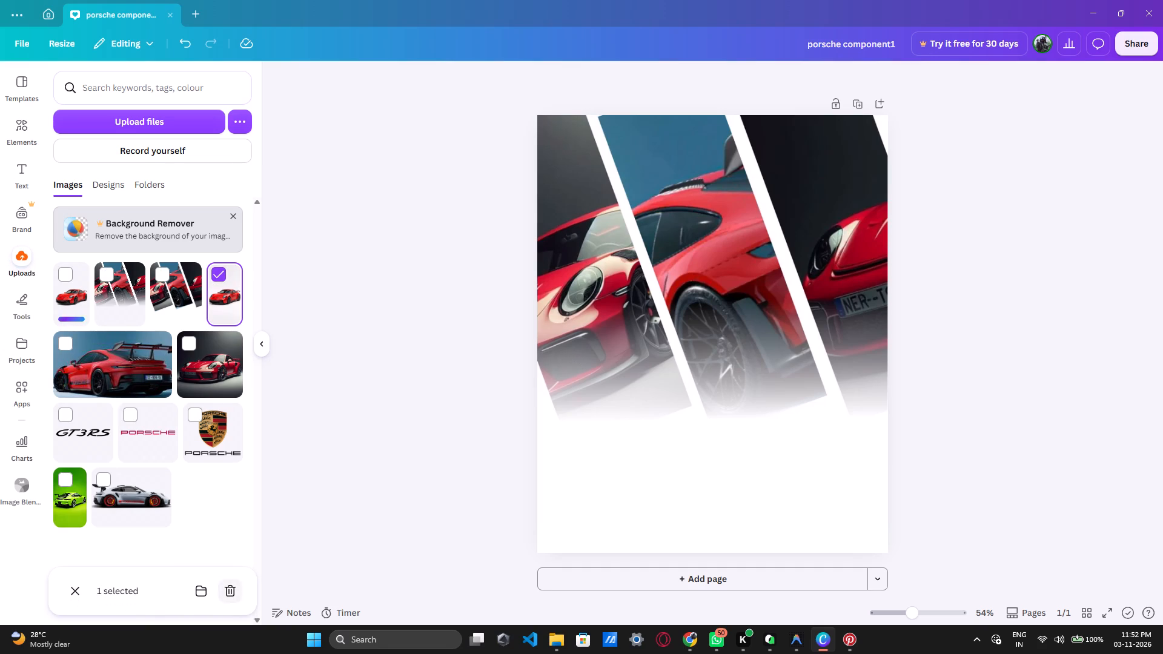
left_click(231, 584)
left_click(643, 357)
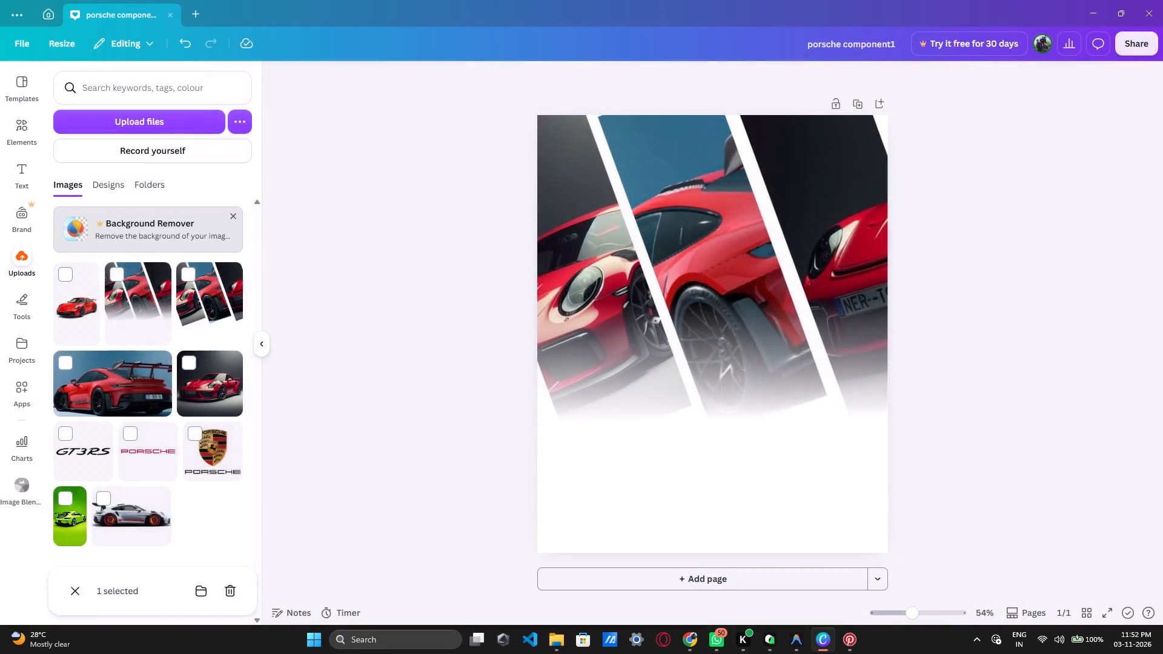
Place the cut-out red Porsche on the page, move it down over the fade and crop the empty space above and below it.
left_click(73, 305)
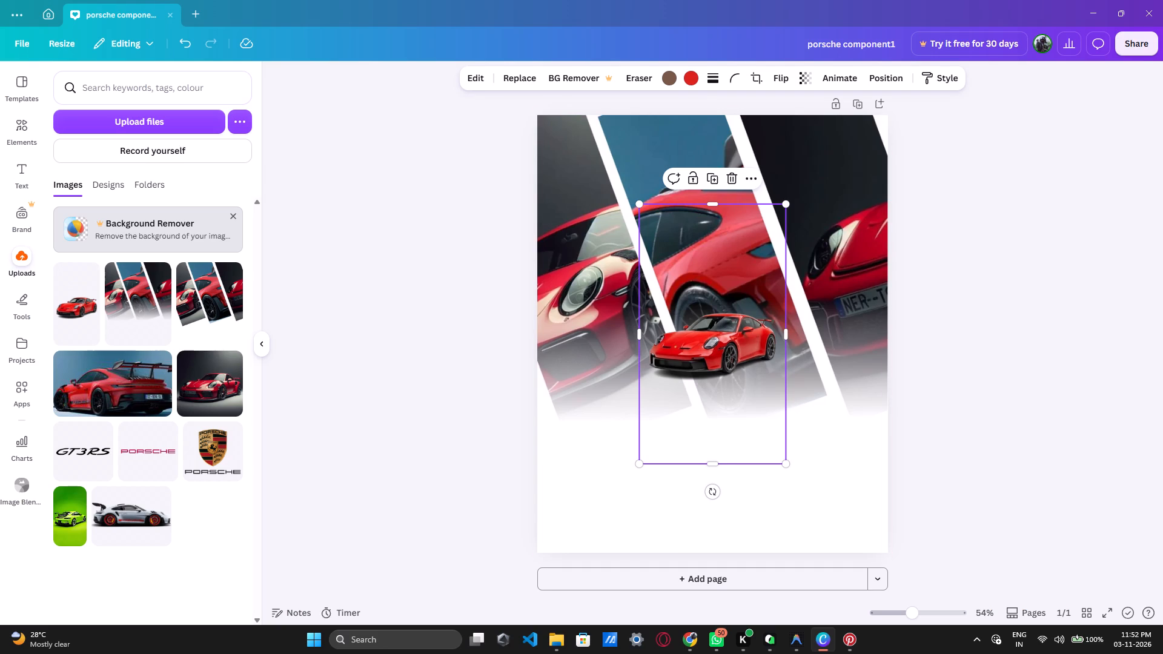
left_click_drag(694, 351, 692, 412)
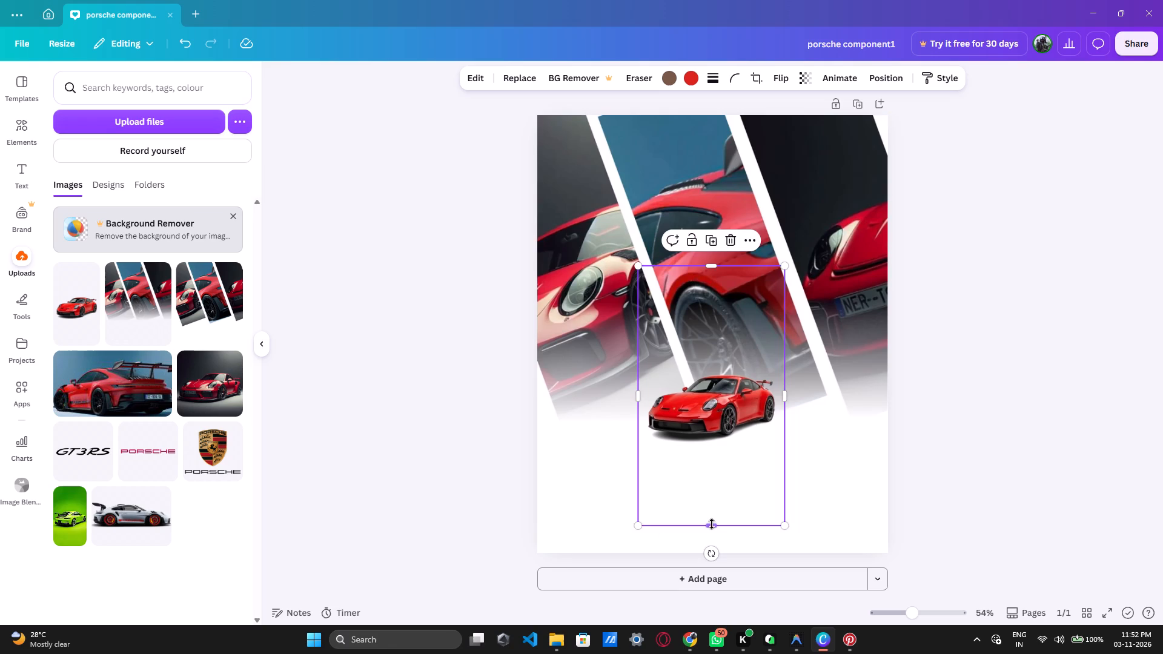
left_click_drag(712, 524, 709, 452)
left_click_drag(714, 265, 726, 362)
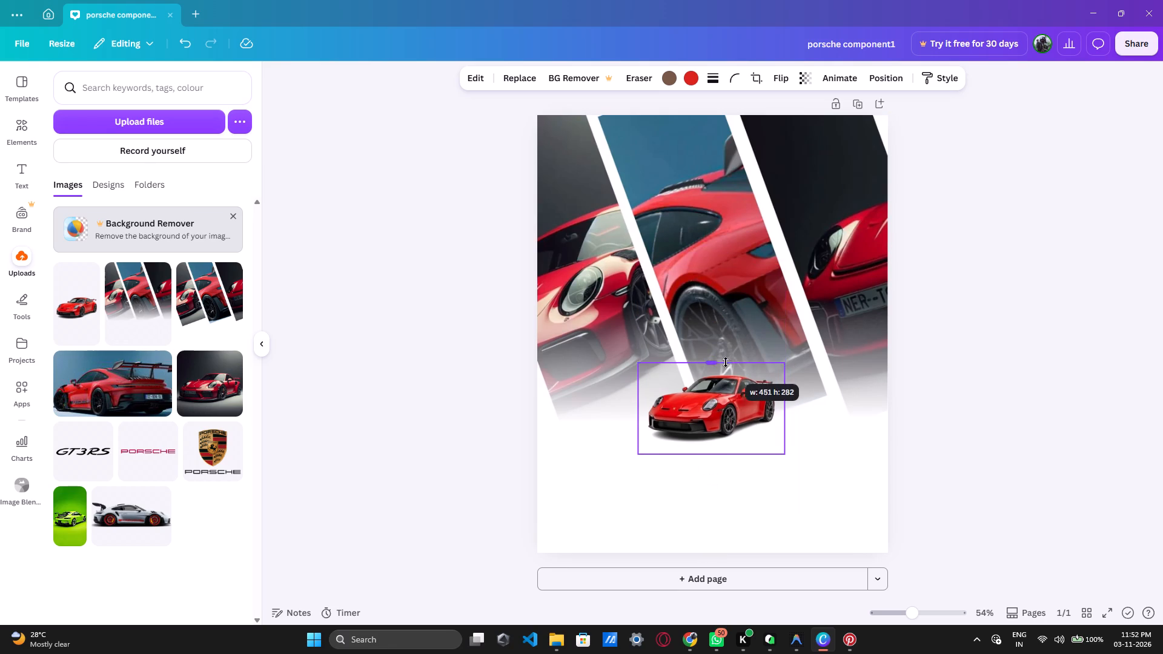
left_click_drag(726, 362, 726, 366)
Trim the cut-out Porsche's side margins, enlarge it to about 849 wide and position it near the page's horizontal centre over the fade.
left_click_drag(641, 452, 590, 523)
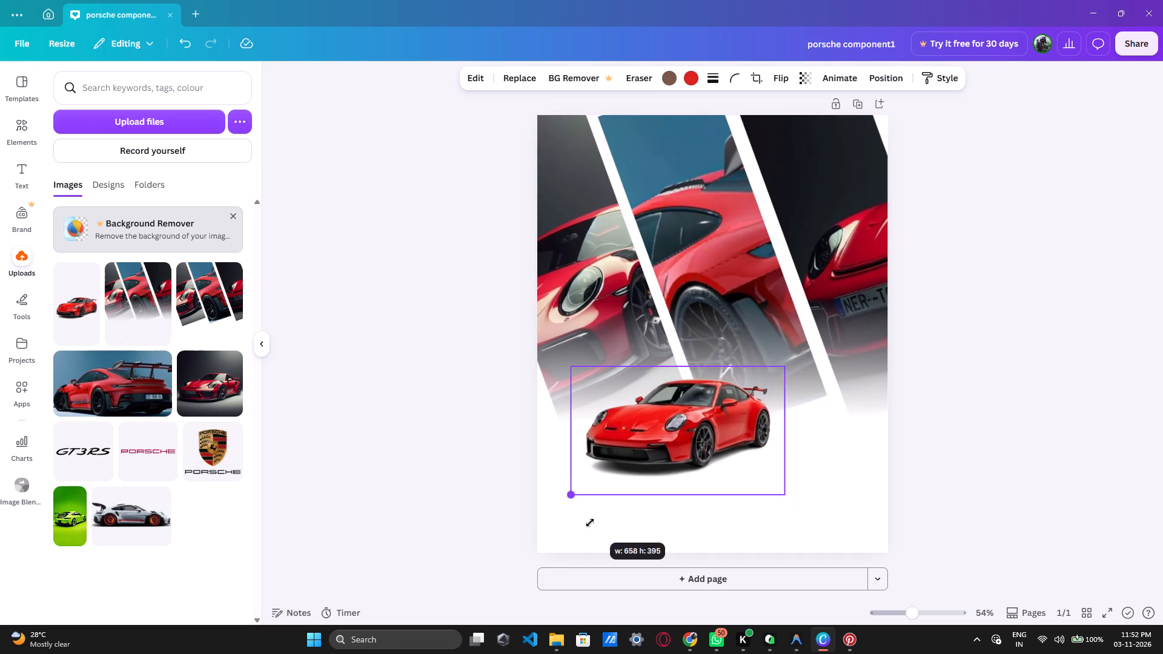
left_click_drag(590, 523, 589, 523)
left_click_drag(567, 433, 576, 435)
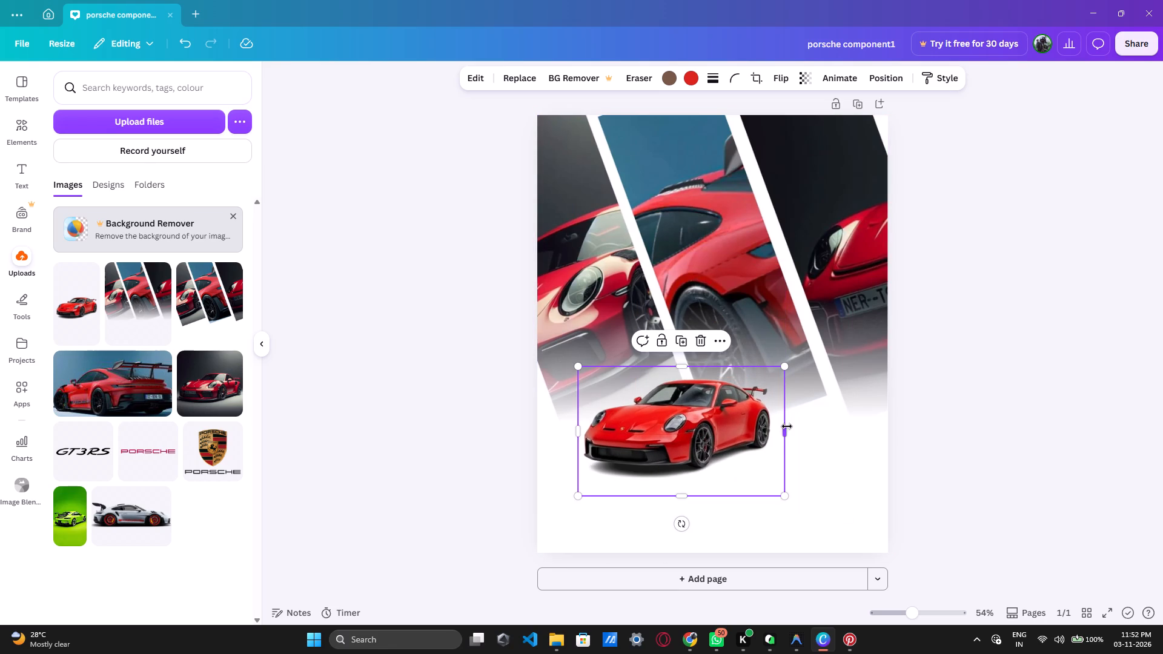
left_click_drag(787, 427, 777, 443)
left_click_drag(778, 496, 867, 550)
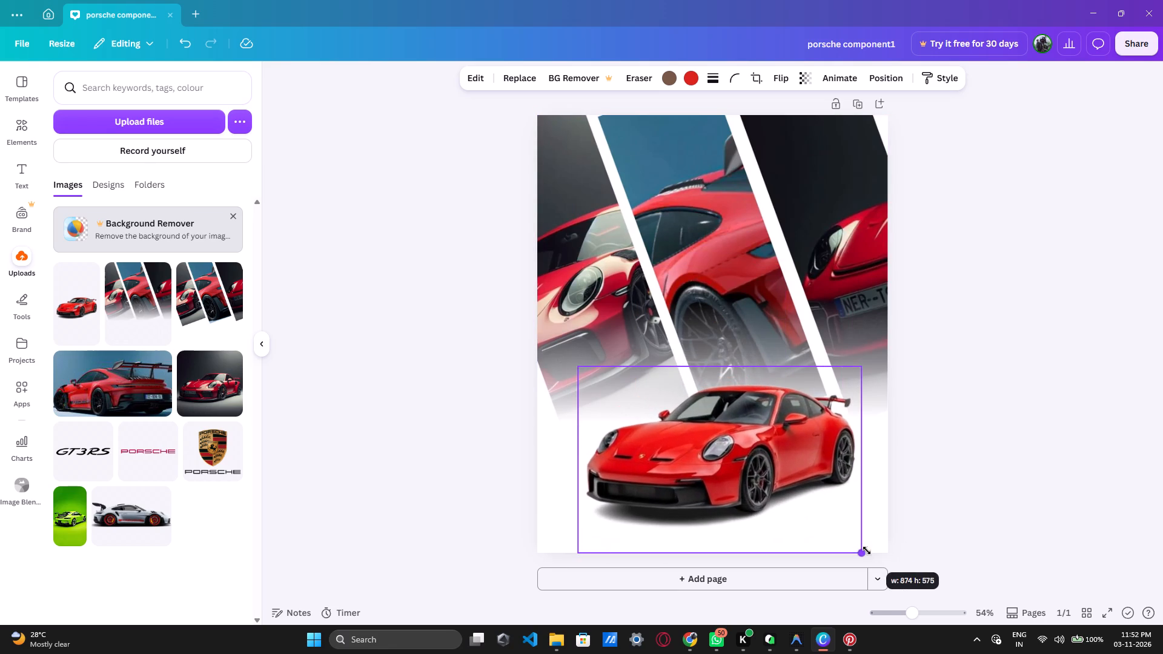
left_click_drag(867, 550, 860, 545)
left_click_drag(752, 478, 743, 444)
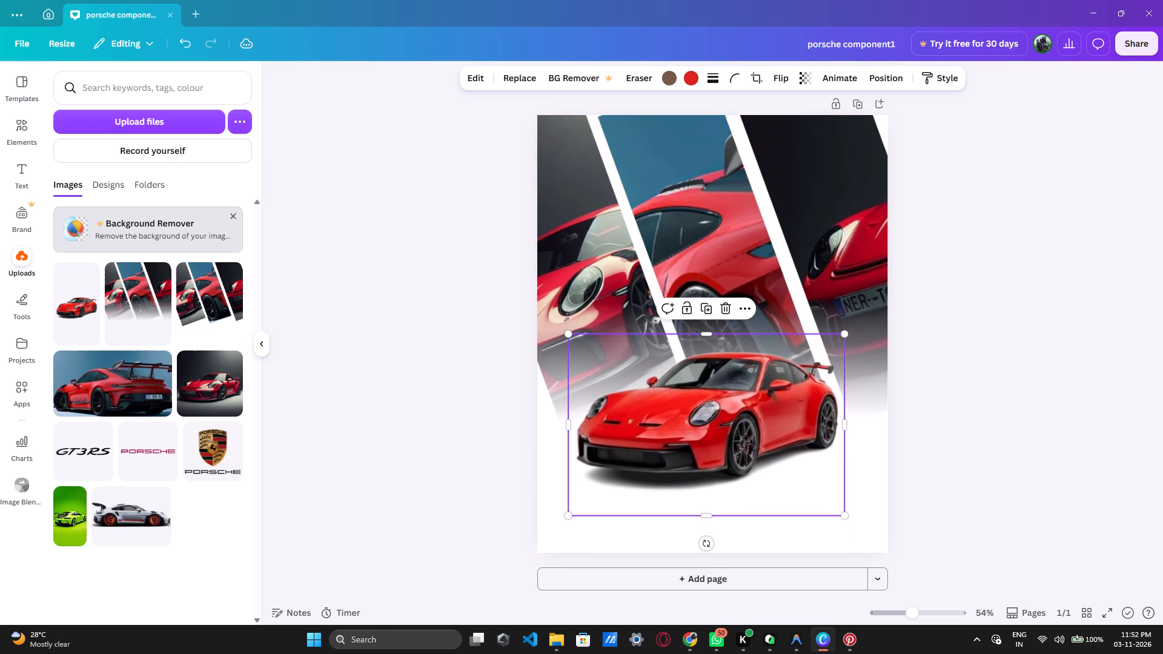
left_click_drag(568, 520, 563, 530)
left_click_drag(667, 472, 677, 470)
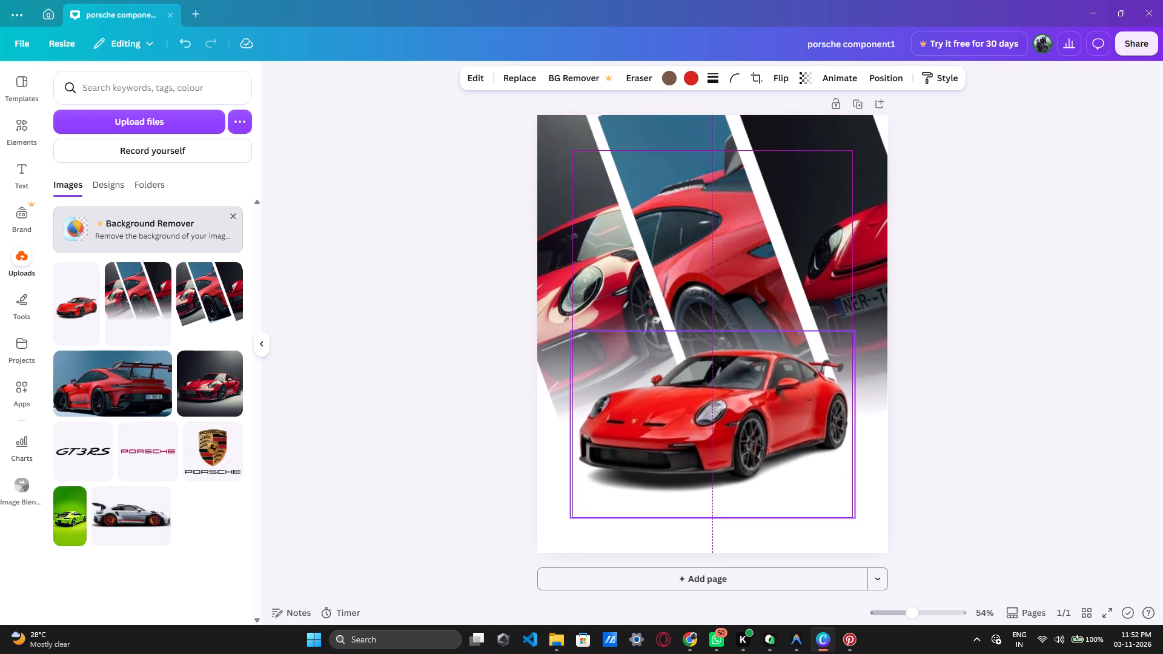
left_click_drag(677, 470, 677, 469)
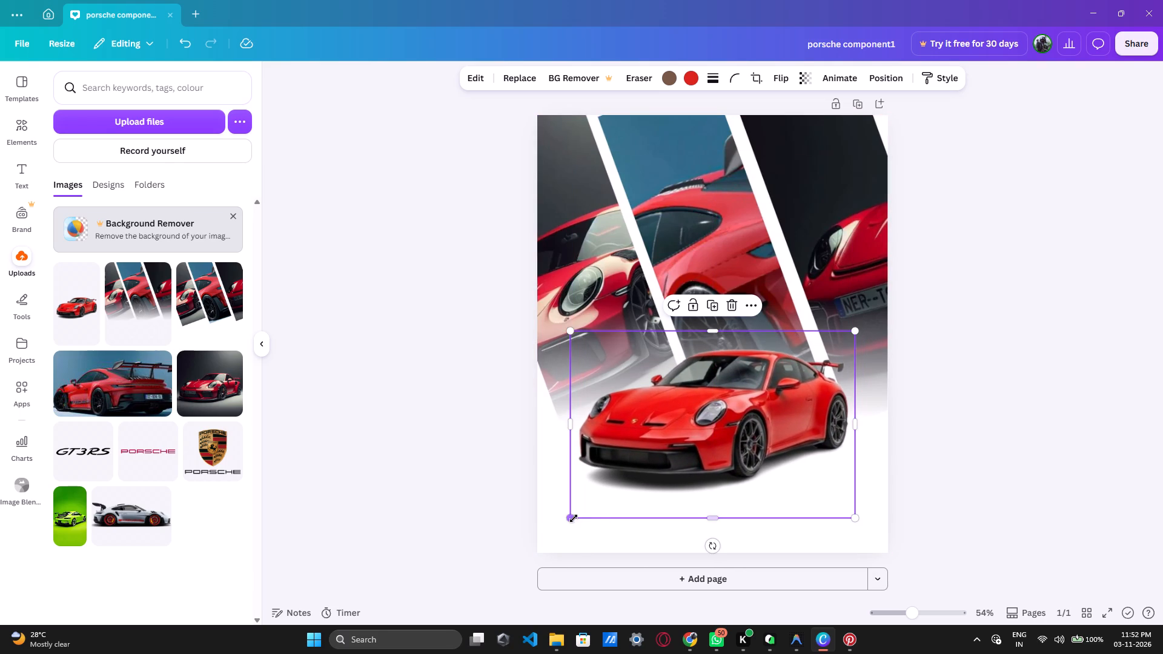
left_click_drag(574, 518, 578, 506)
left_click_drag(709, 442, 698, 442)
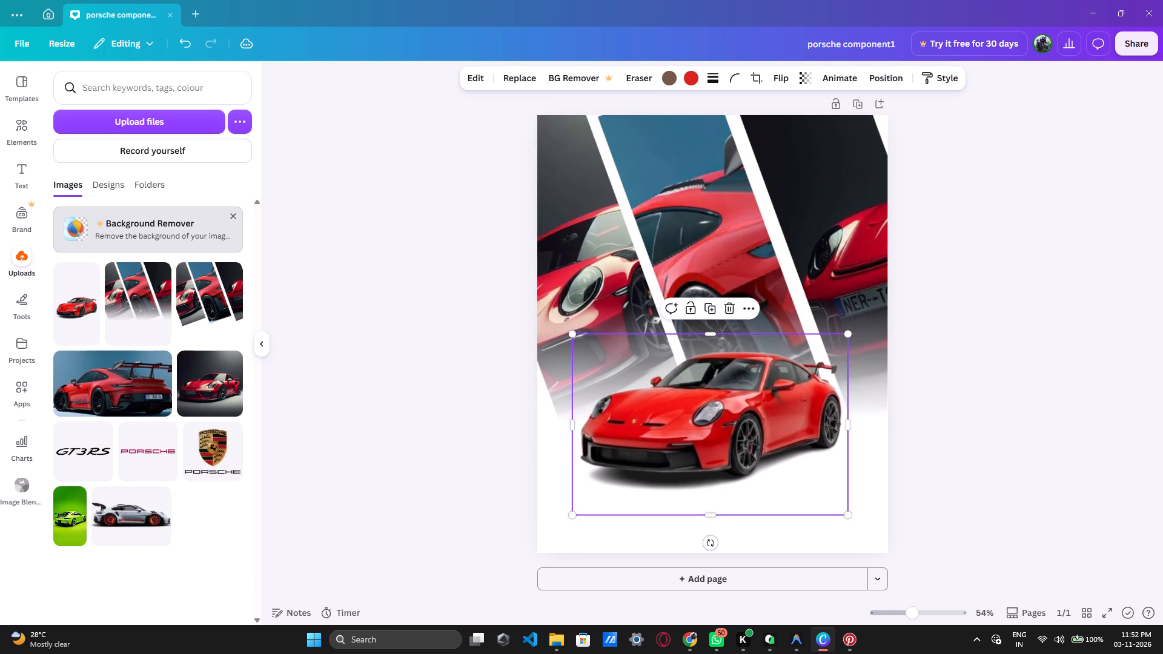
Add the uploaded Porsche crest logo, shrink it over the first frame and crop away the wordmark below and the margins around it.
left_click(221, 450)
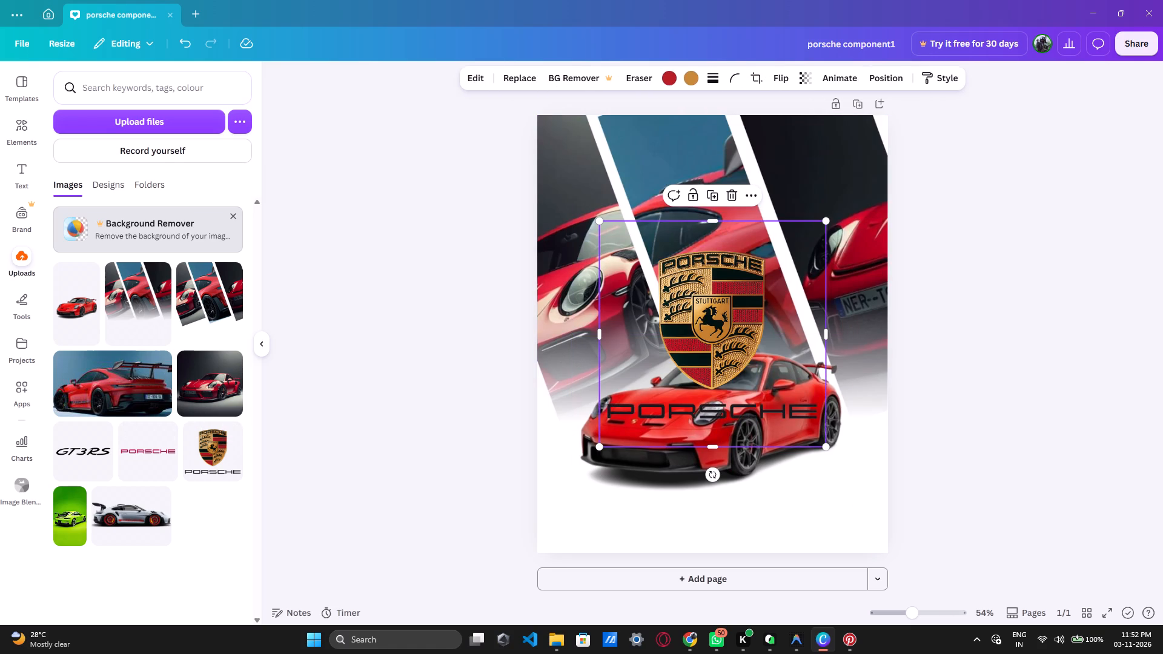
left_click_drag(827, 448, 721, 319)
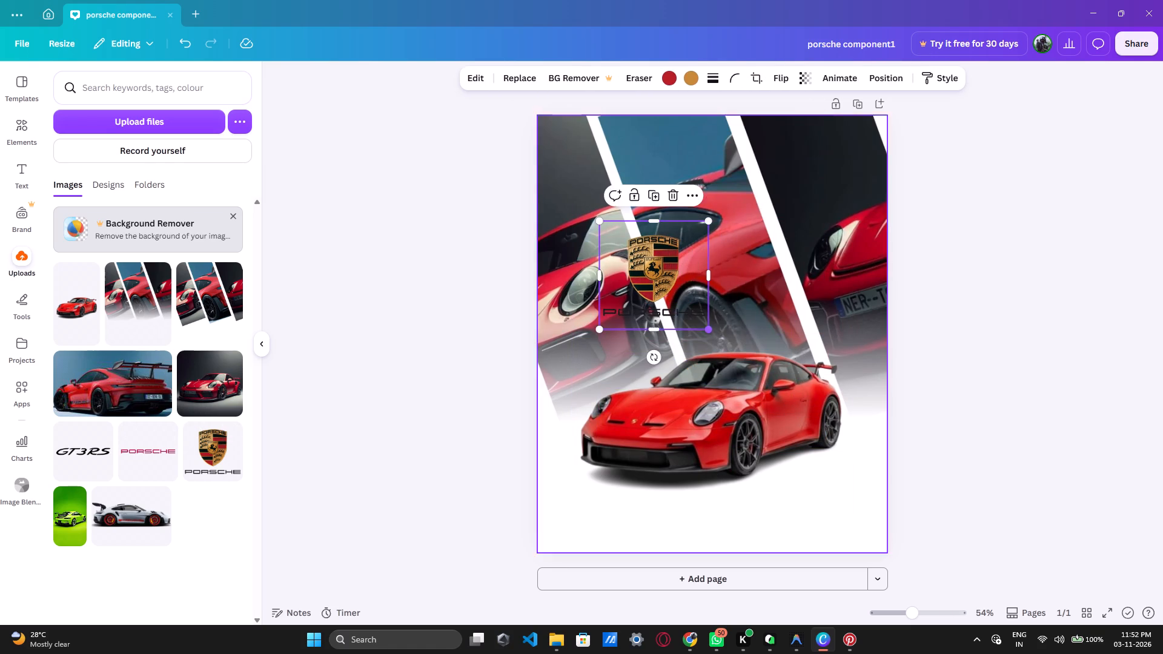
left_click_drag(665, 290, 619, 207)
left_click_drag(661, 245, 661, 244)
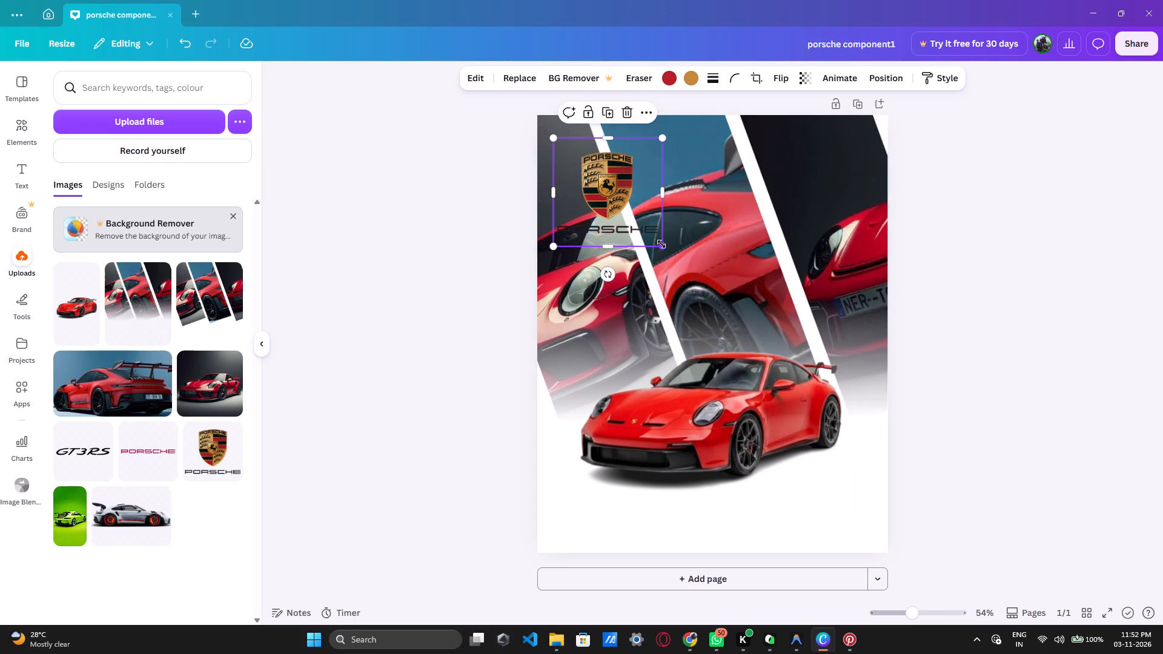
left_click_drag(661, 244, 649, 229)
left_click_drag(602, 236, 602, 222)
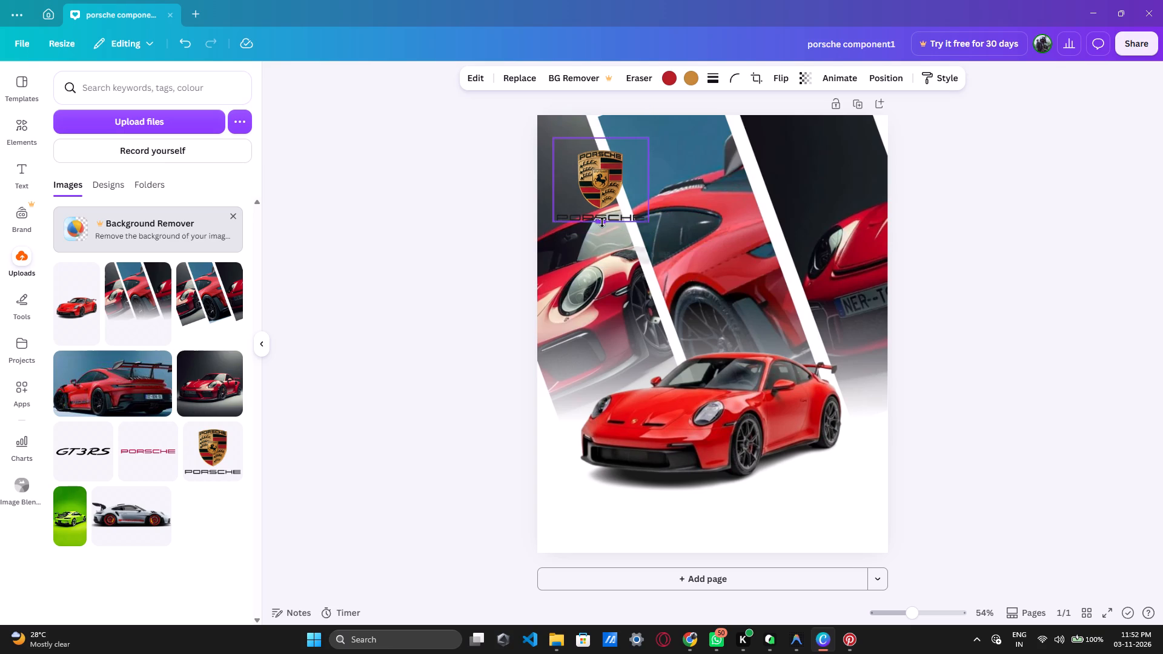
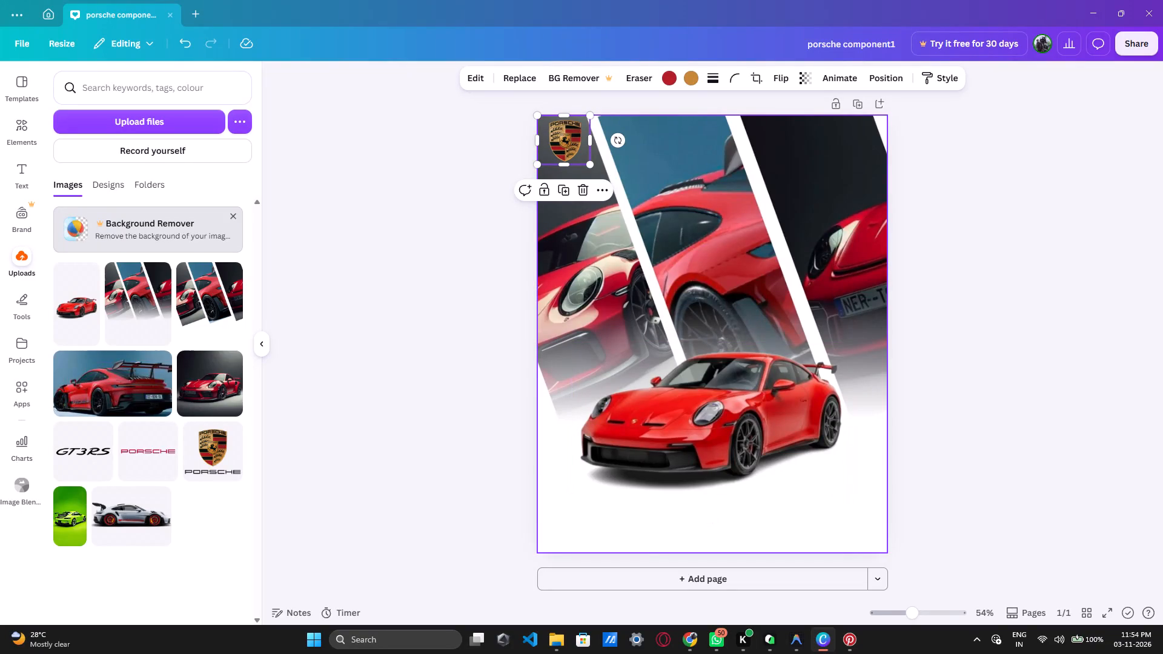
left_click(725, 440)
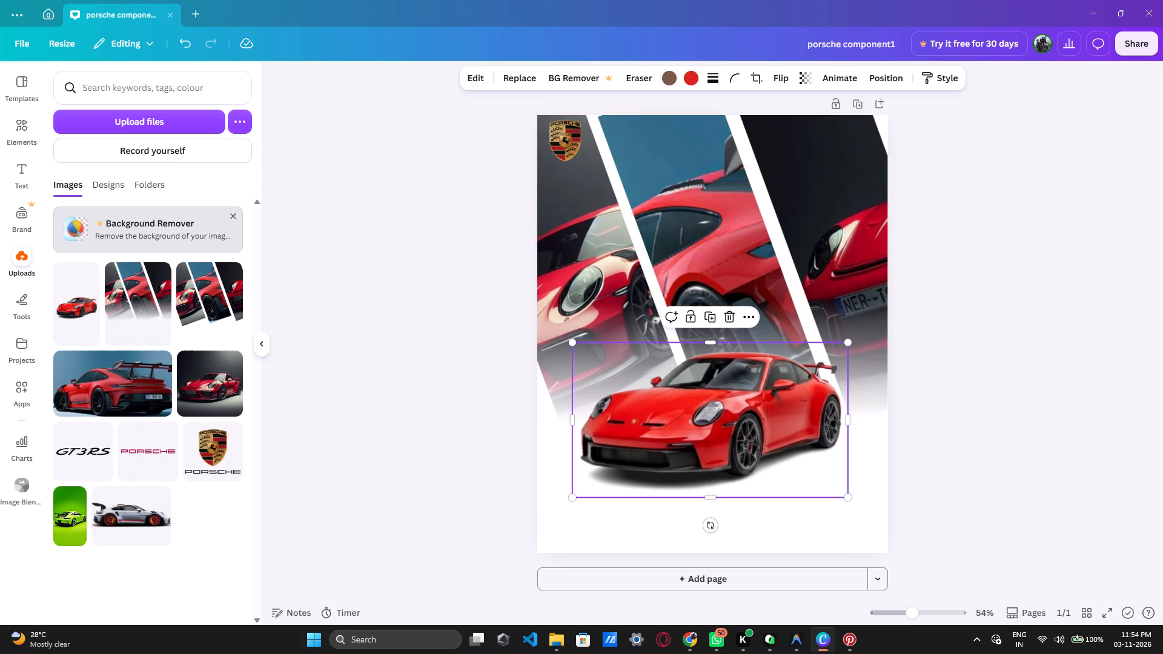
left_click(687, 79)
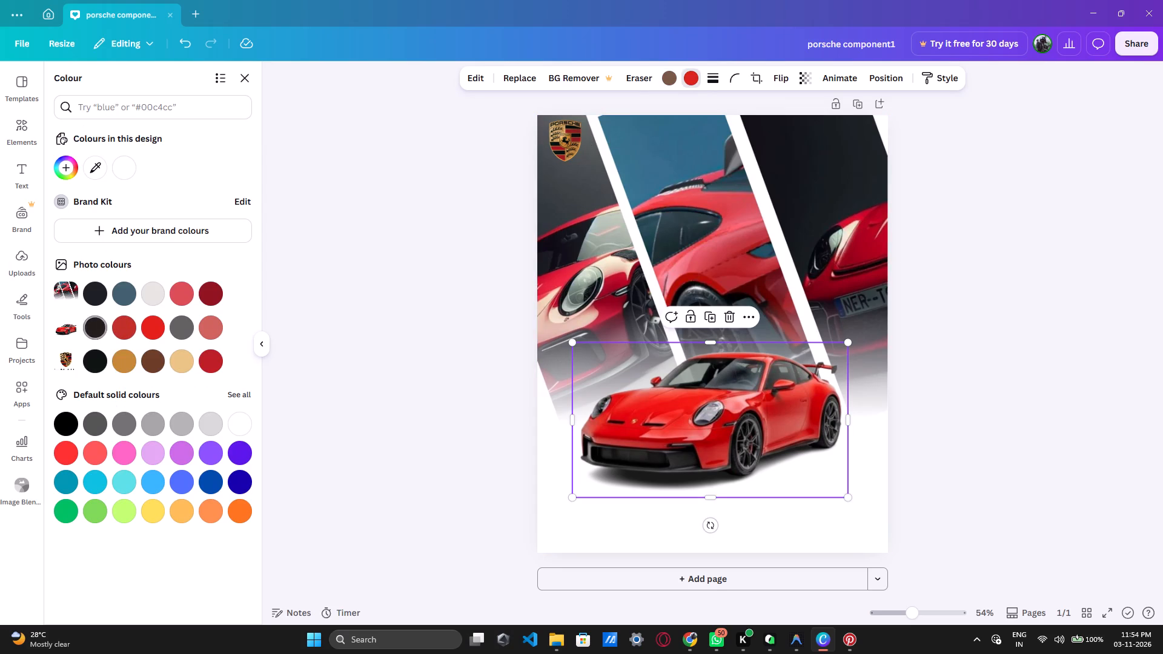
left_click(147, 328)
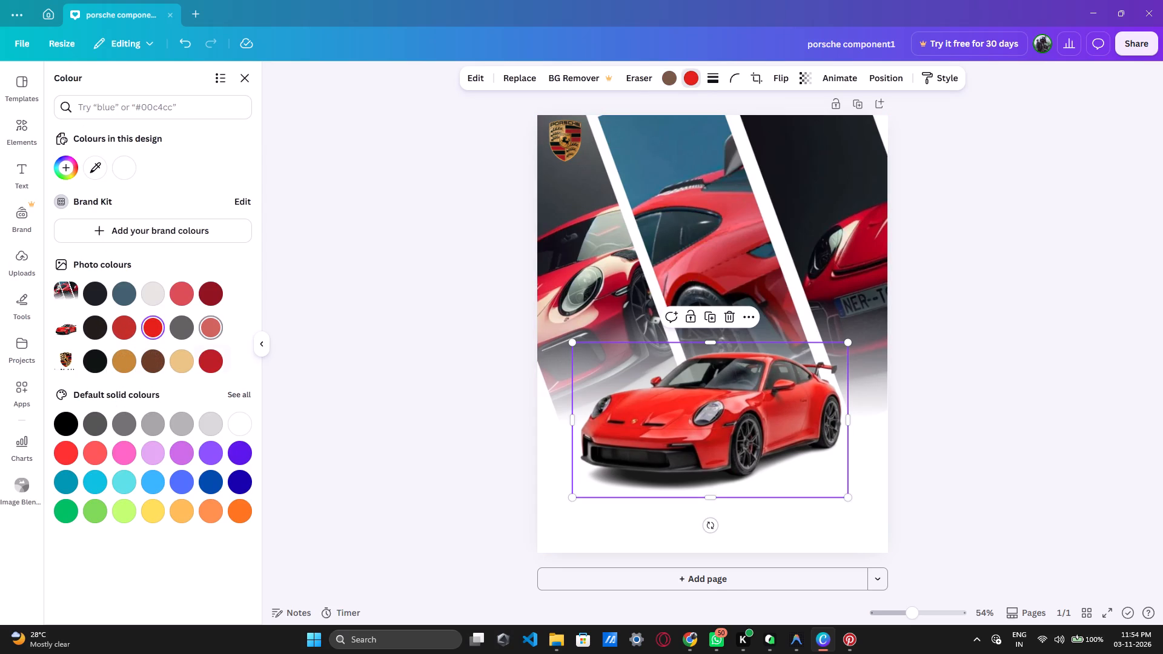
left_click(210, 328)
left_click(147, 329)
left_click(68, 165)
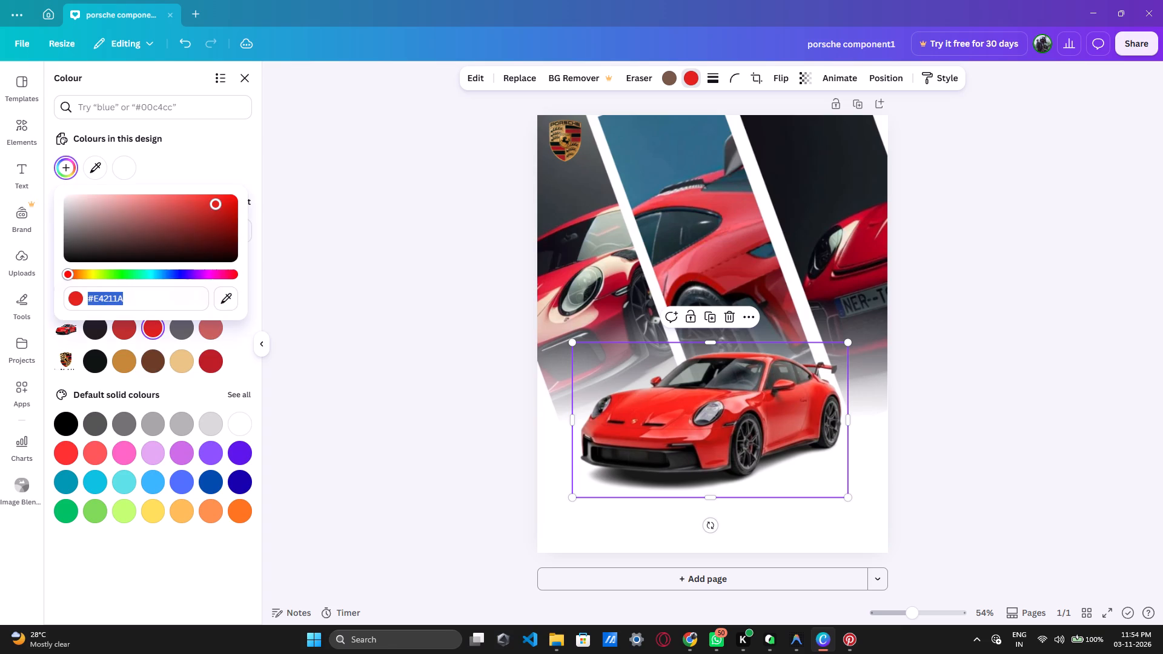
left_click_drag(216, 202, 228, 208)
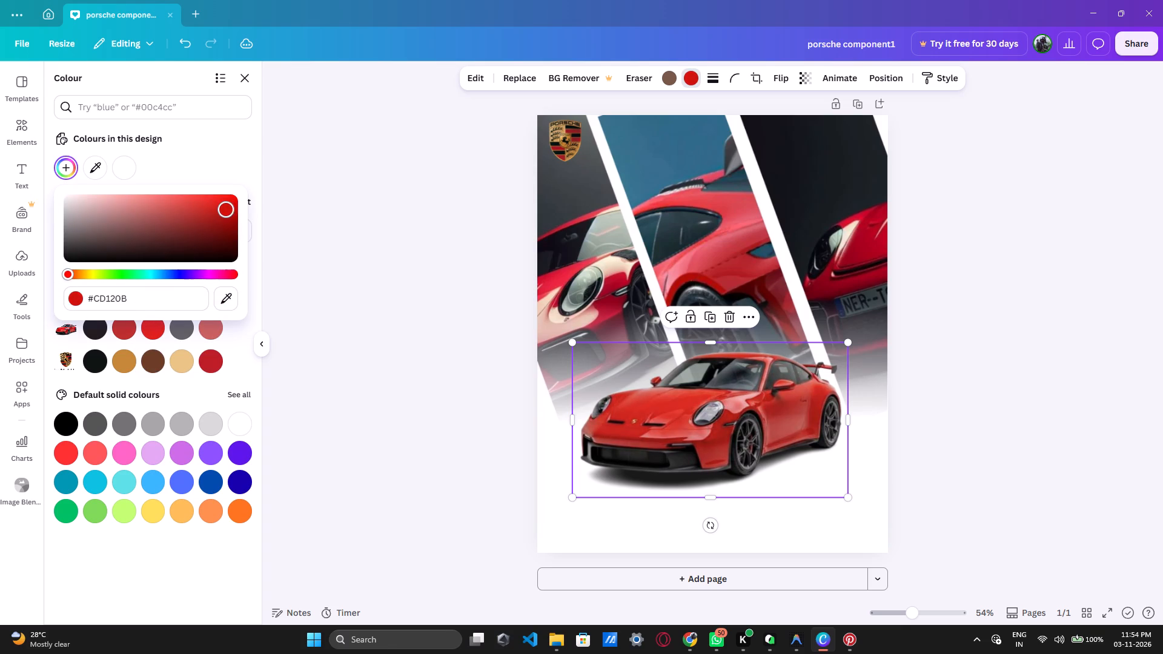
left_click_drag(228, 208, 220, 199)
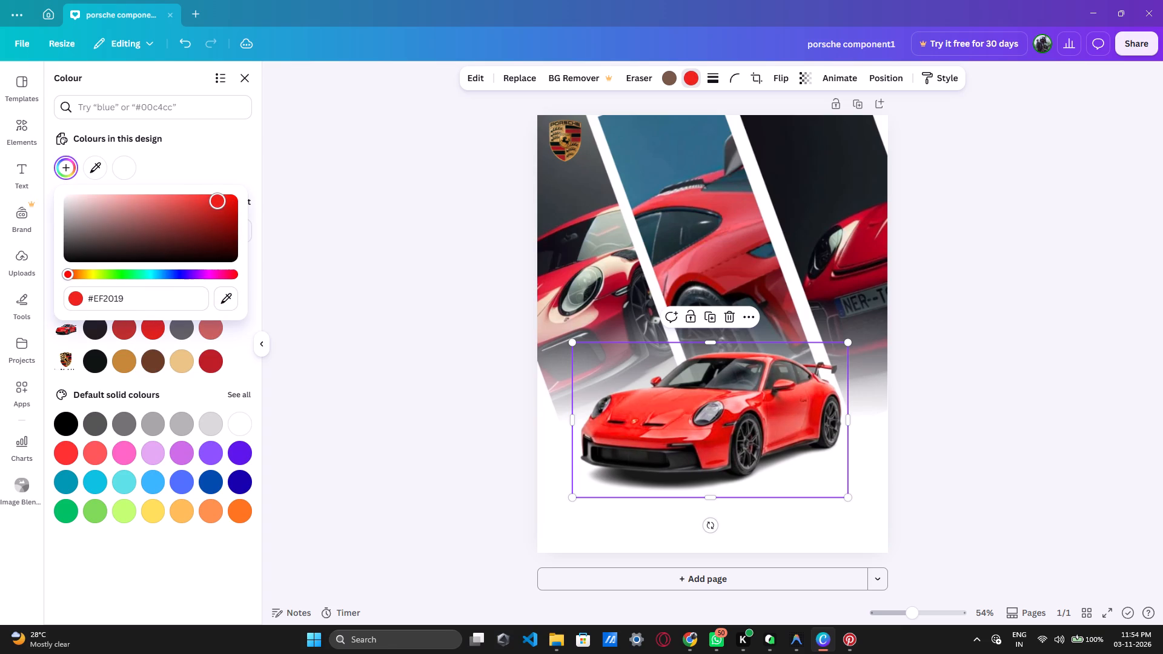
left_click_drag(220, 199, 209, 208)
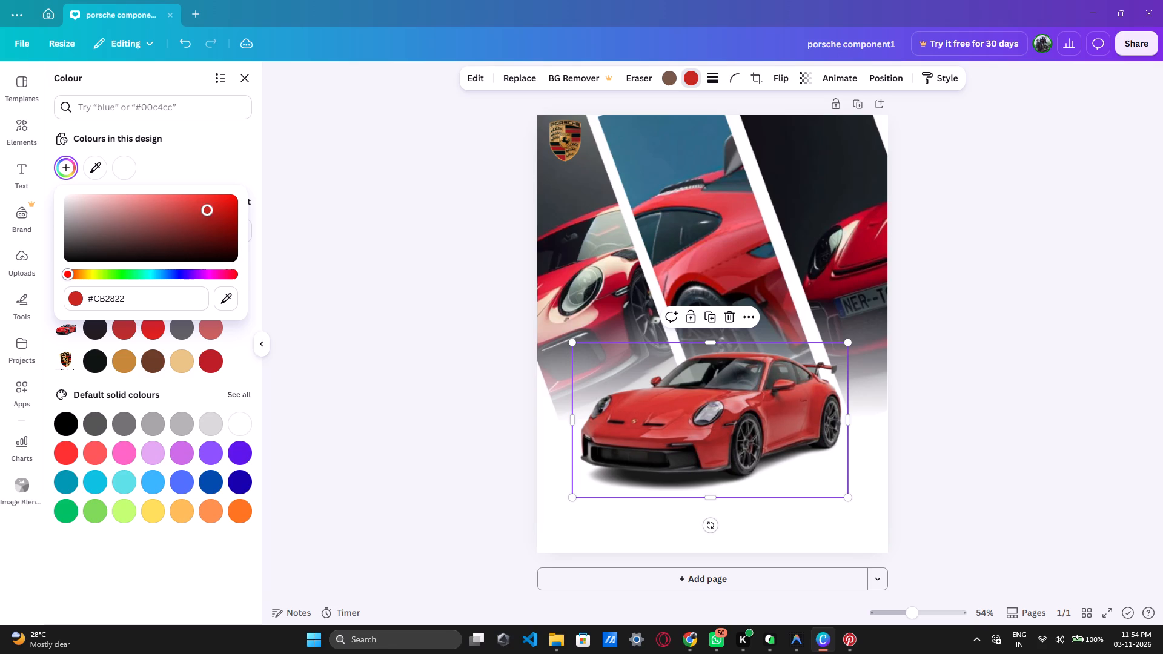
left_click_drag(67, 271, 78, 279)
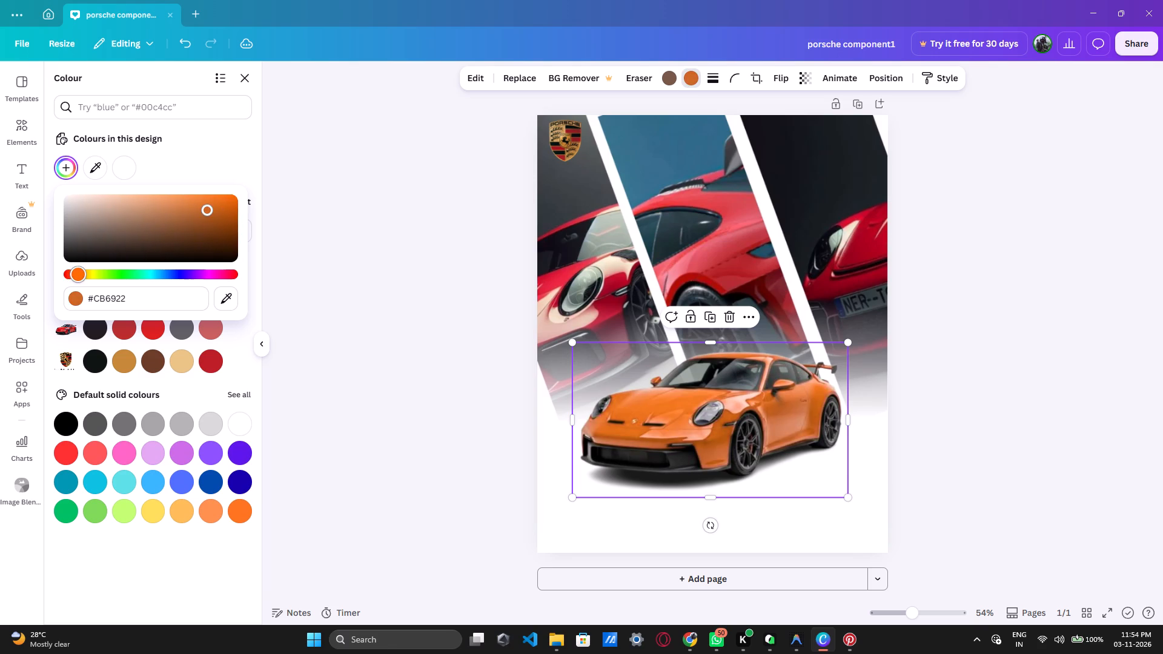
left_click_drag(78, 279, 48, 280)
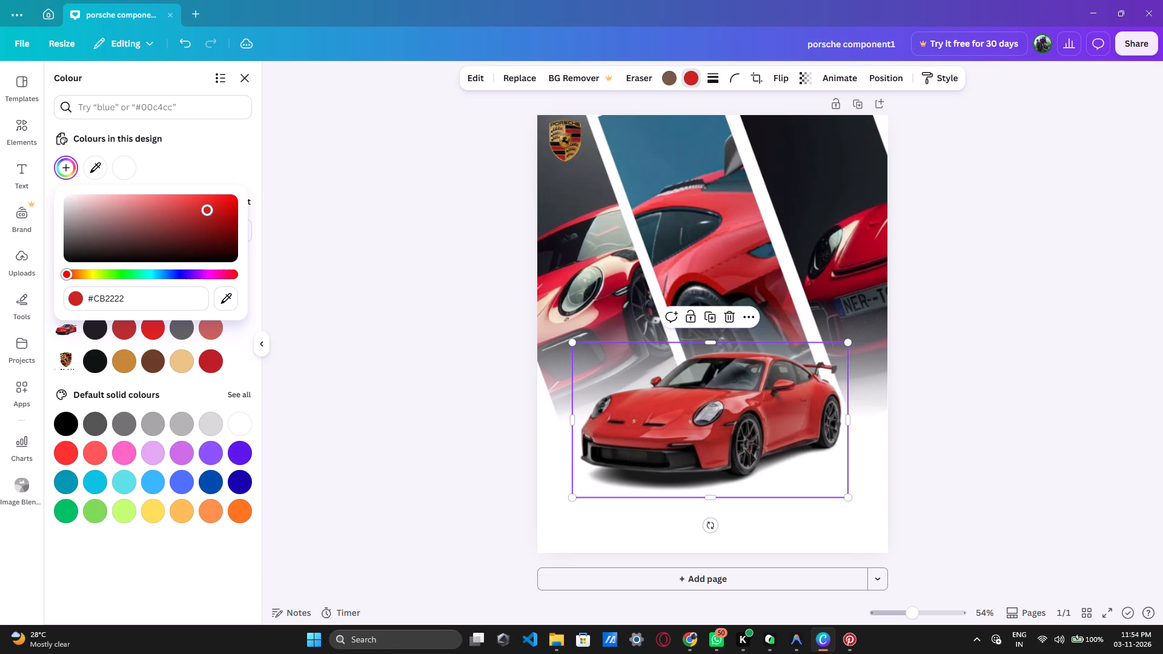
left_click_drag(210, 206, 228, 205)
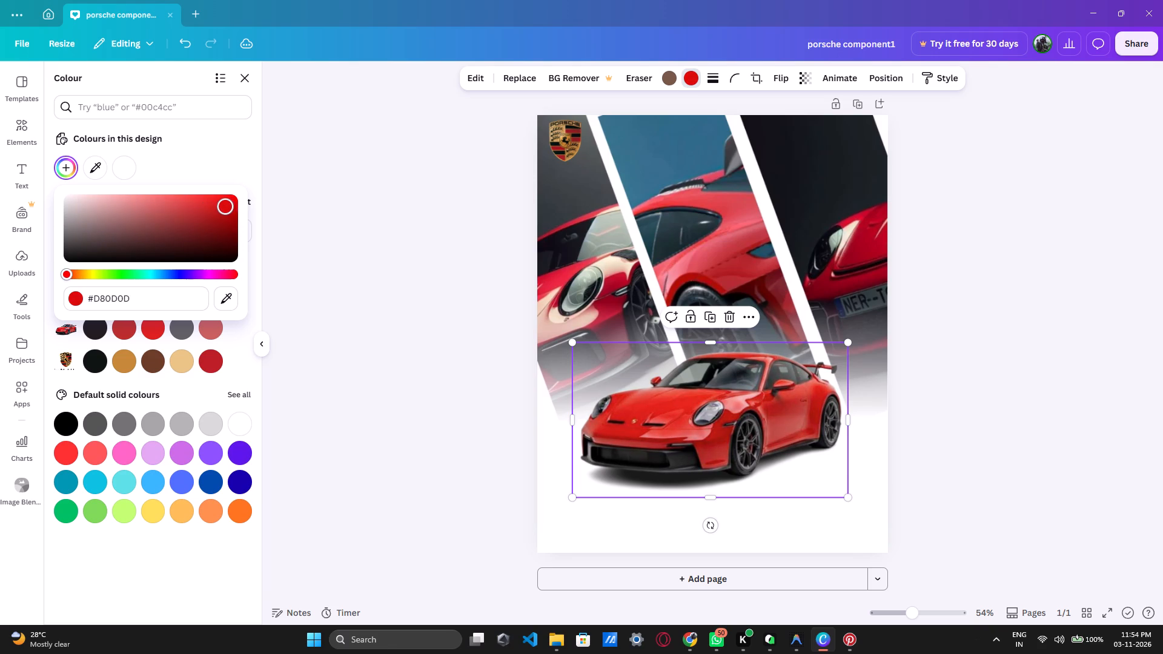
left_click_drag(228, 205, 225, 206)
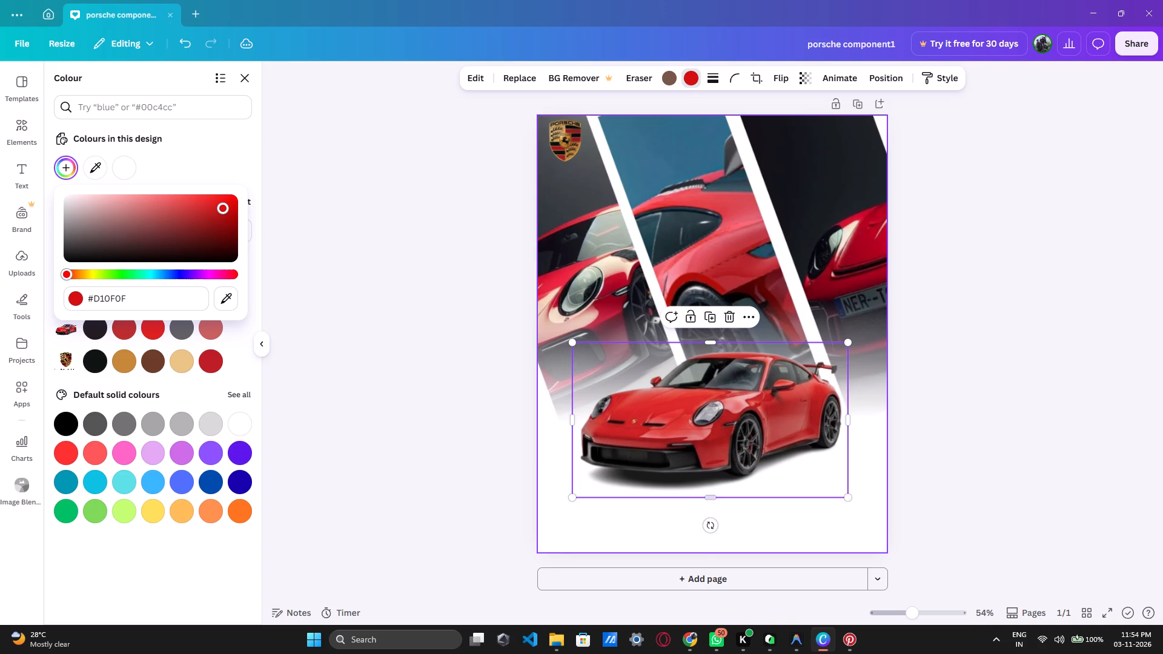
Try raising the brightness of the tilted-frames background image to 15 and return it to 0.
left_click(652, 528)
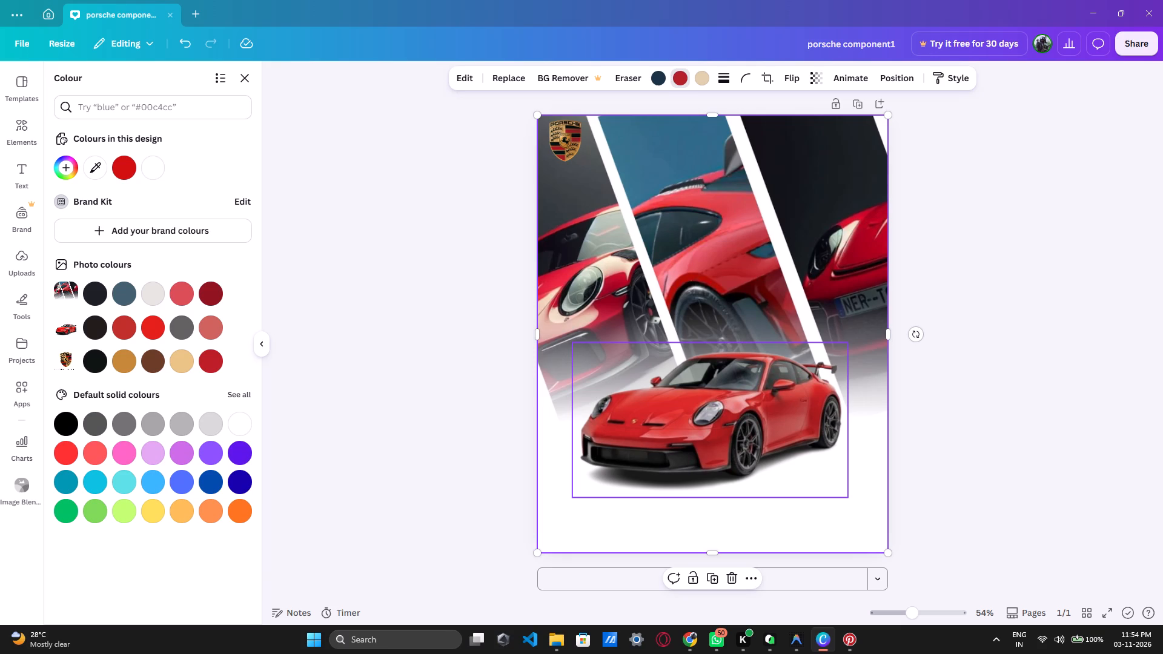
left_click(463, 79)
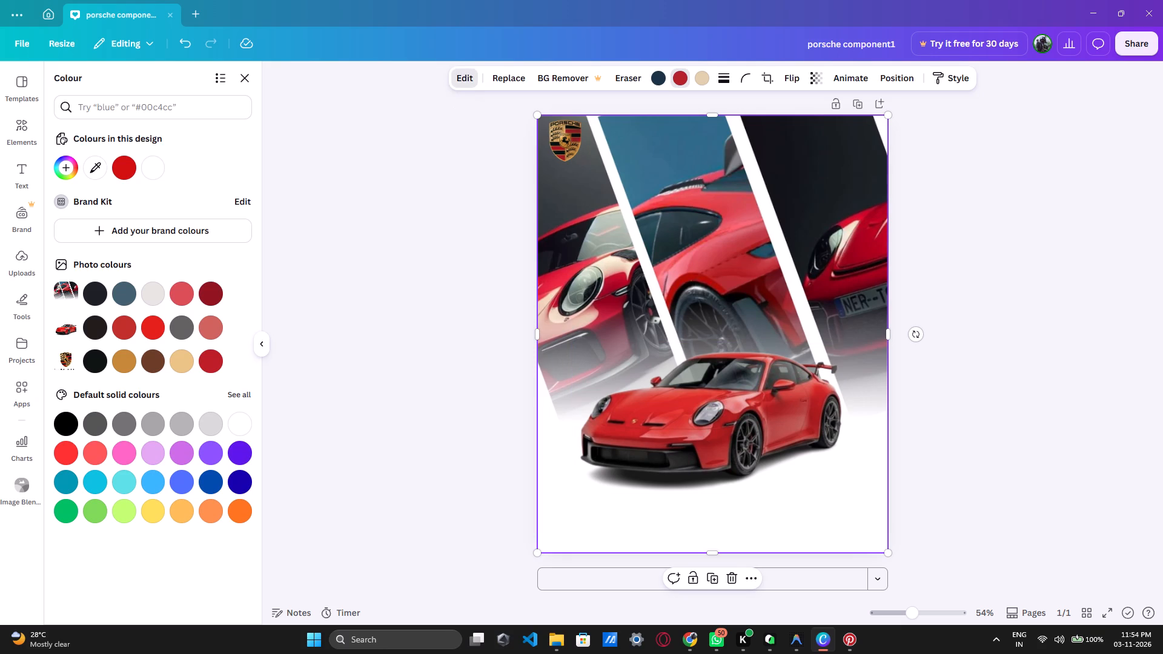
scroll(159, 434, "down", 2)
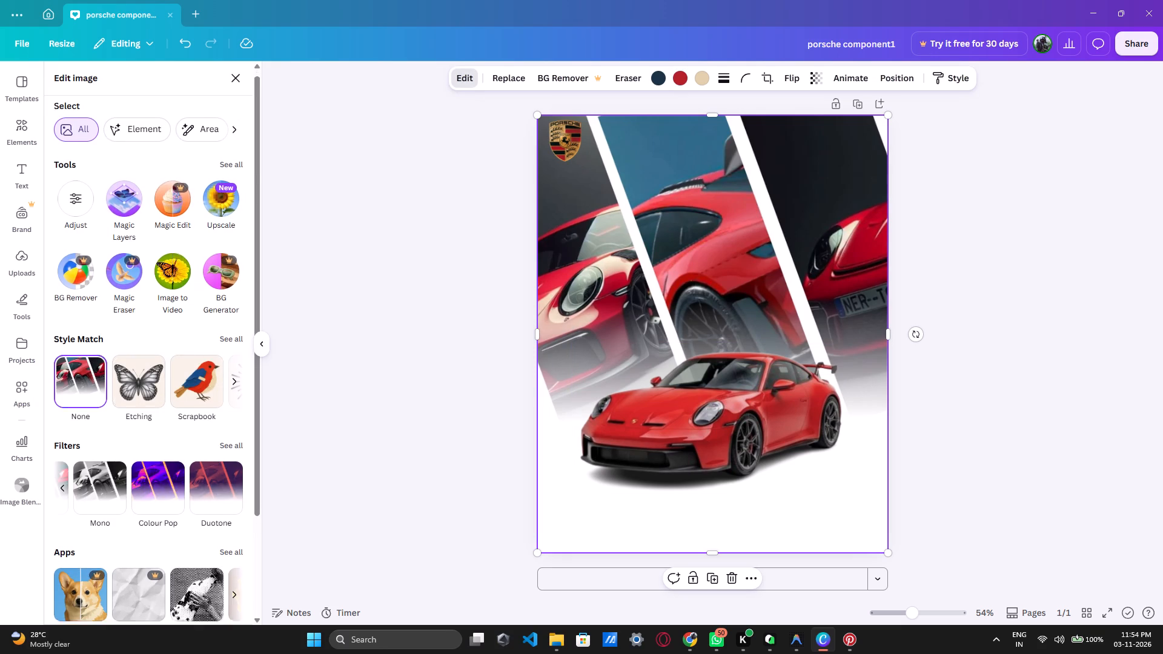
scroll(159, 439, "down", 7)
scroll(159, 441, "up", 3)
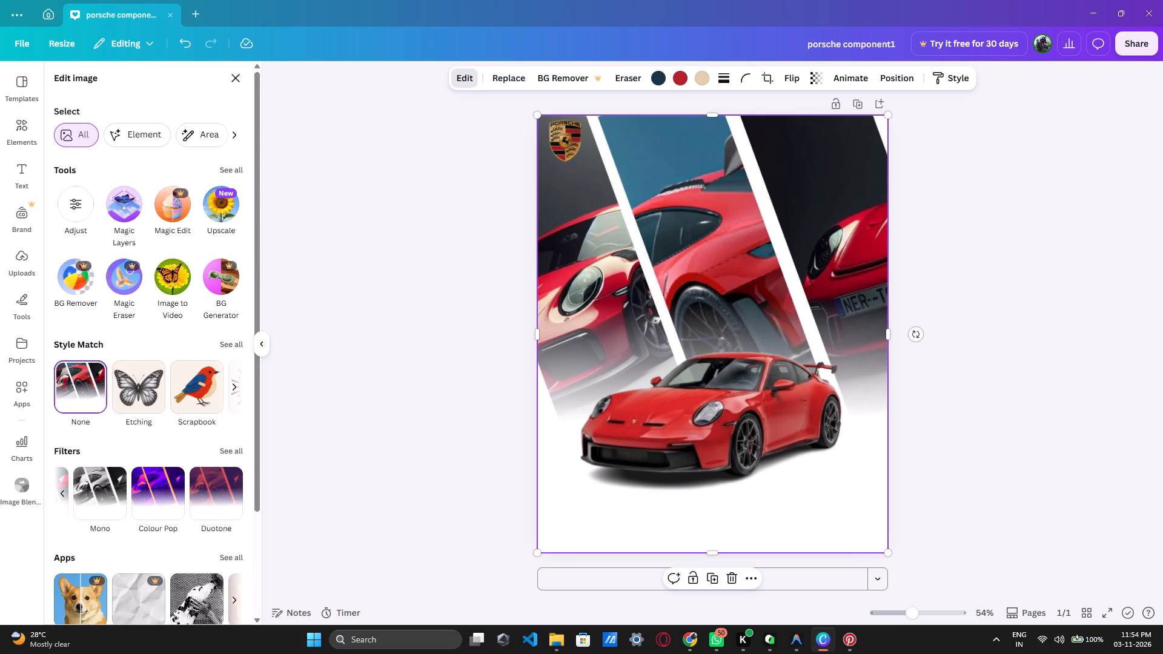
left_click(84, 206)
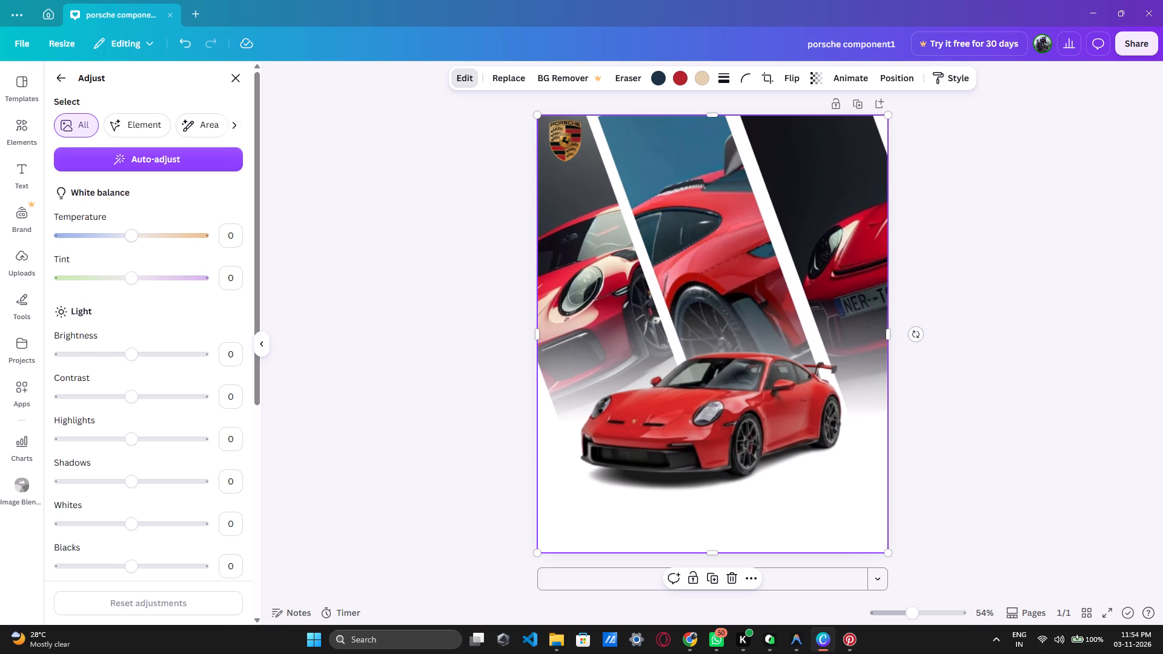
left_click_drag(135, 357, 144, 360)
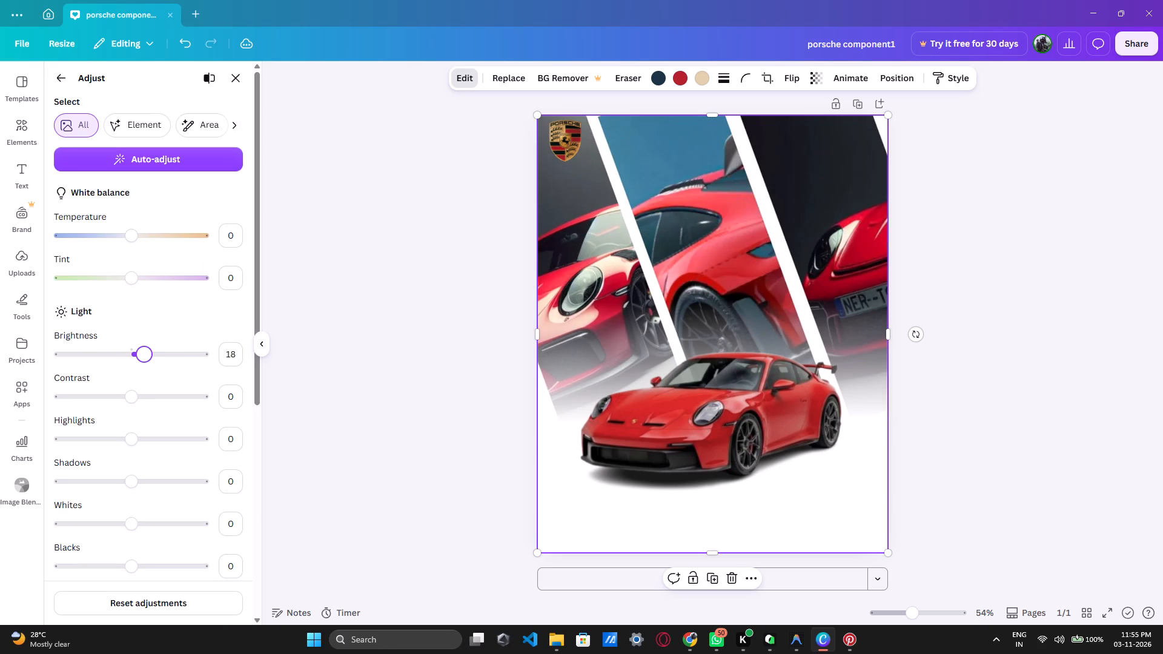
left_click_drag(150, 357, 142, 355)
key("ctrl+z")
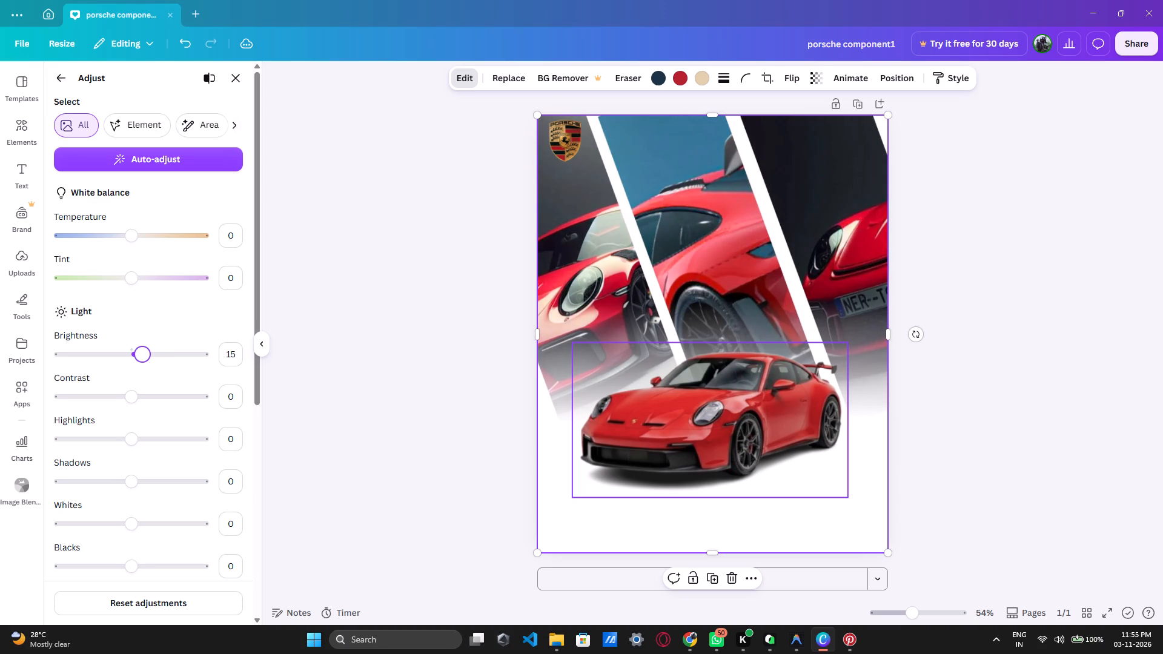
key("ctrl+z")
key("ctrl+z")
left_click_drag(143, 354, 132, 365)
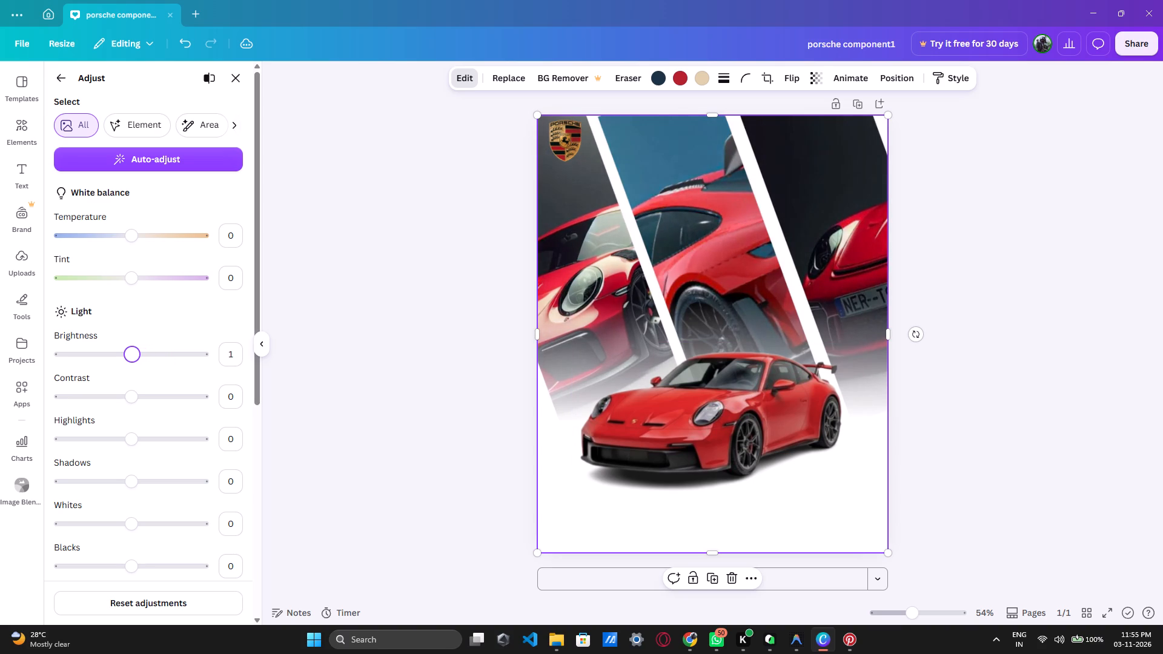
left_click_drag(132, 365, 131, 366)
Adjust the cut-out Porsche's light with brightness 13, contrast 31, highlights 15 and shadows -10.
left_click(693, 443)
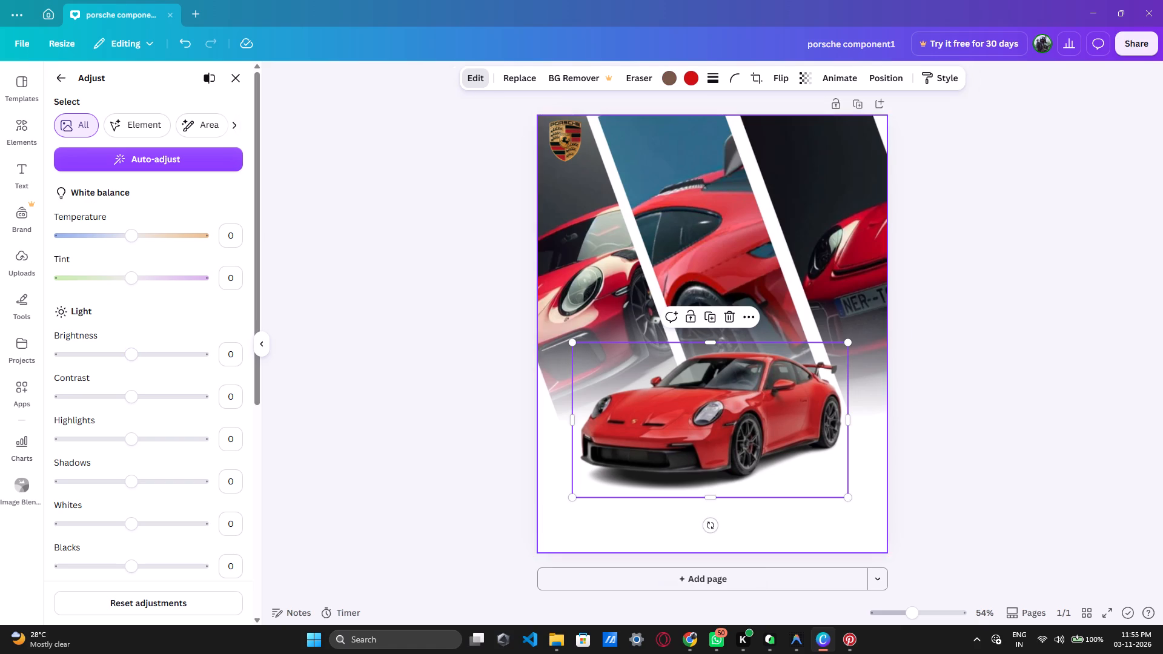
left_click(476, 78)
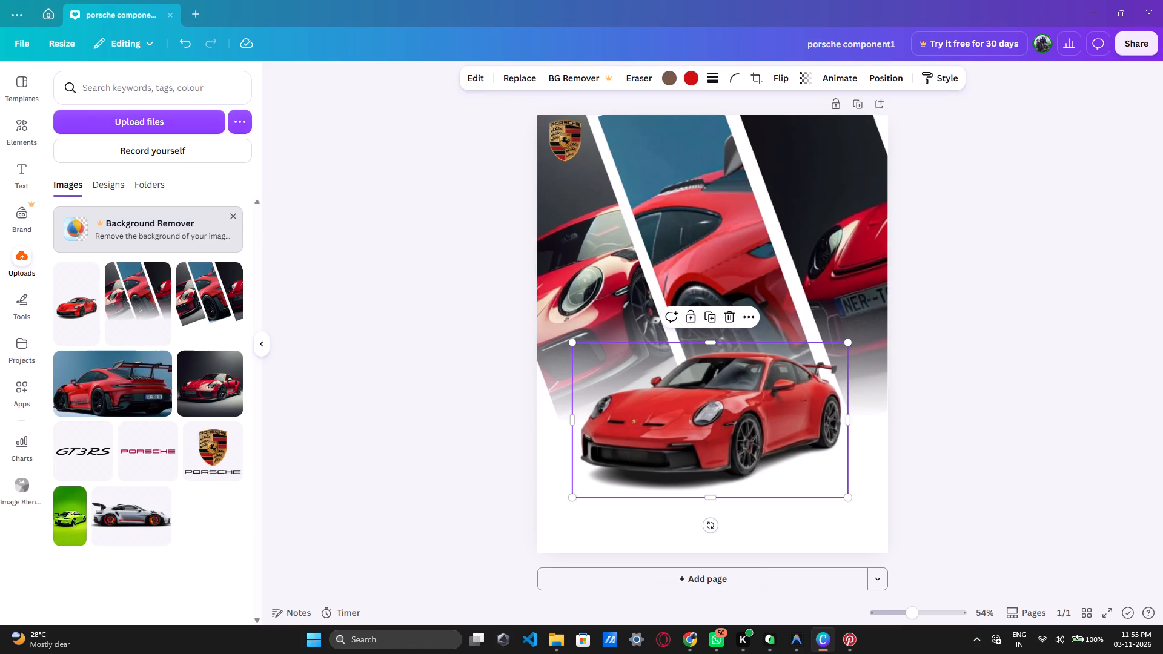
left_click(471, 77)
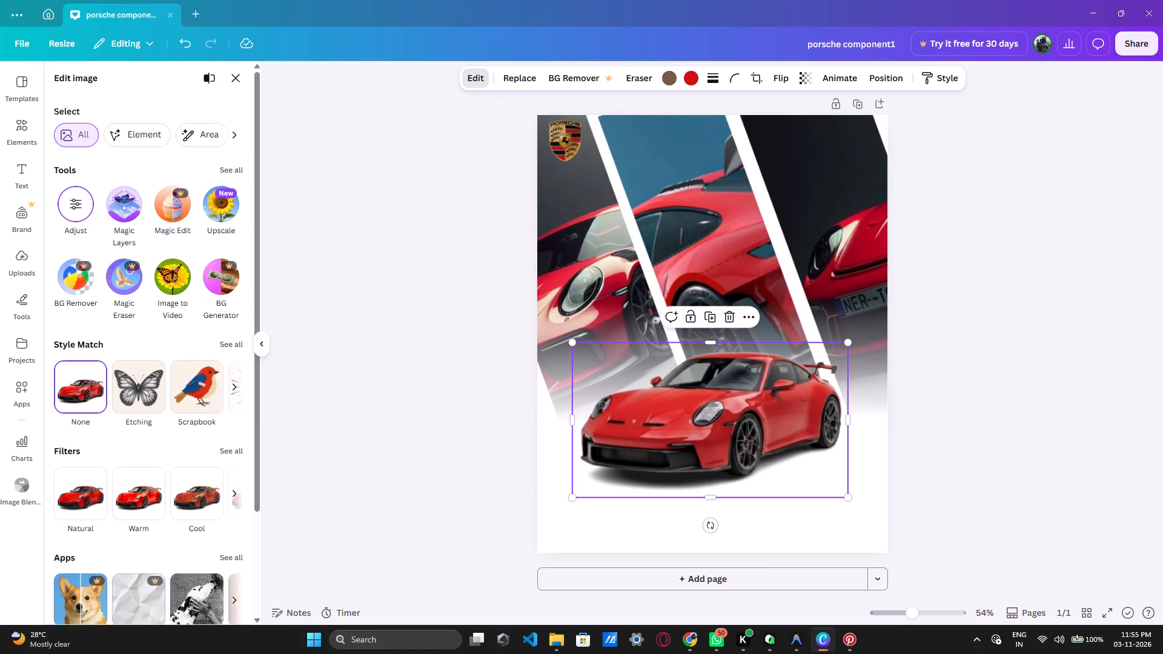
left_click(81, 202)
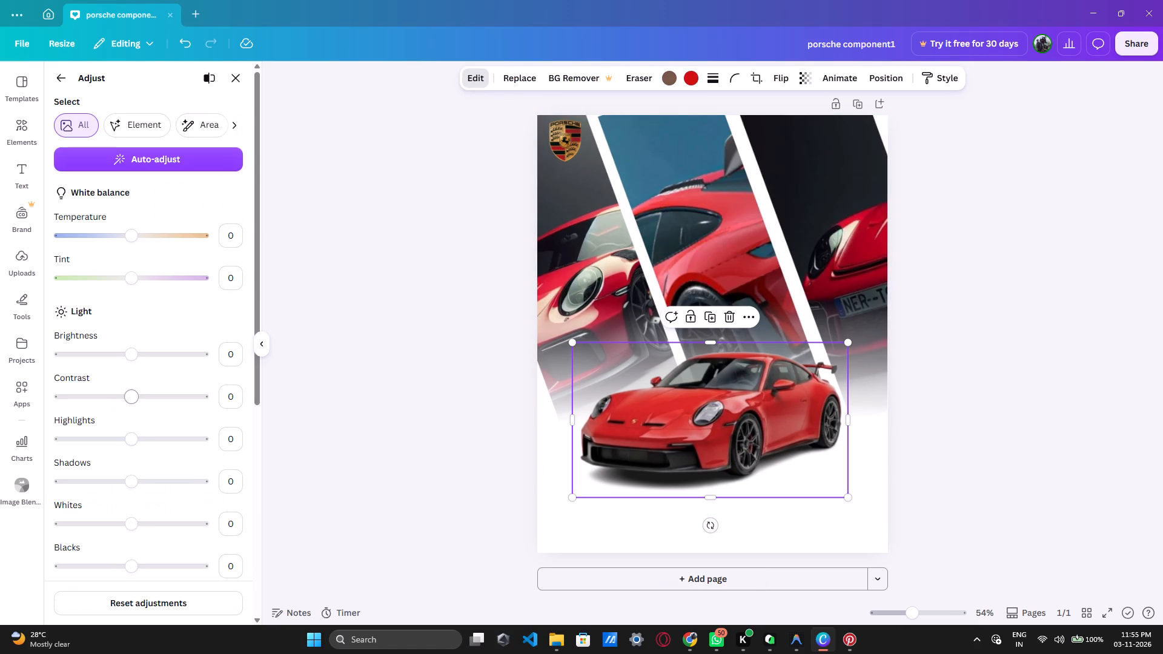
left_click_drag(133, 355, 151, 360)
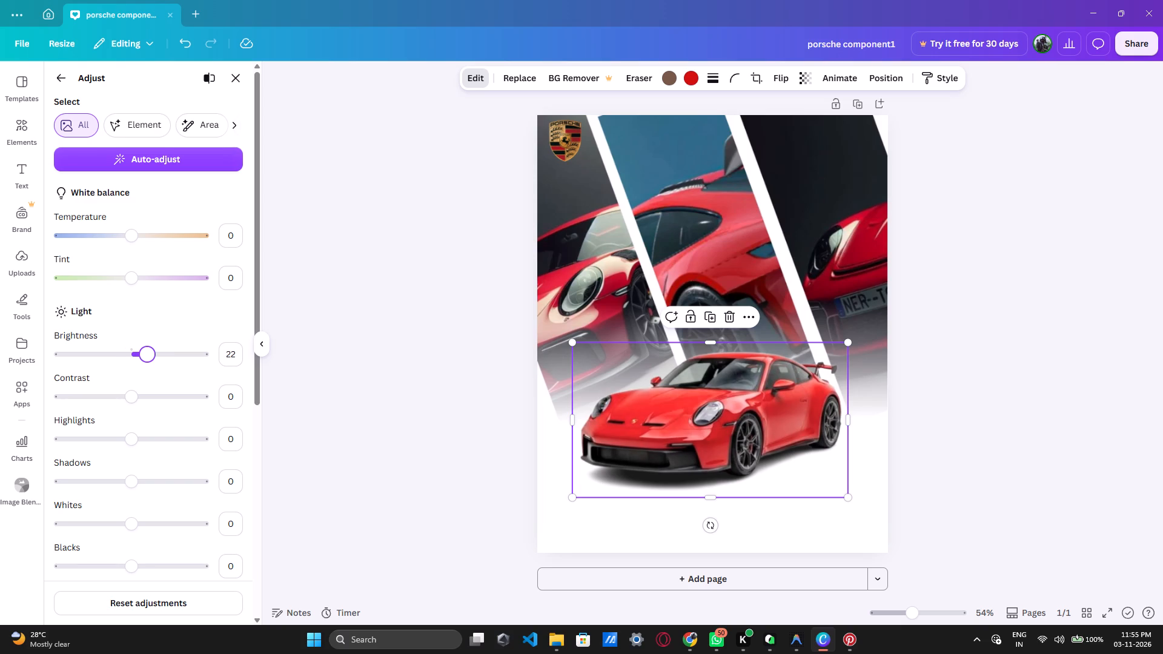
left_click_drag(151, 360, 118, 366)
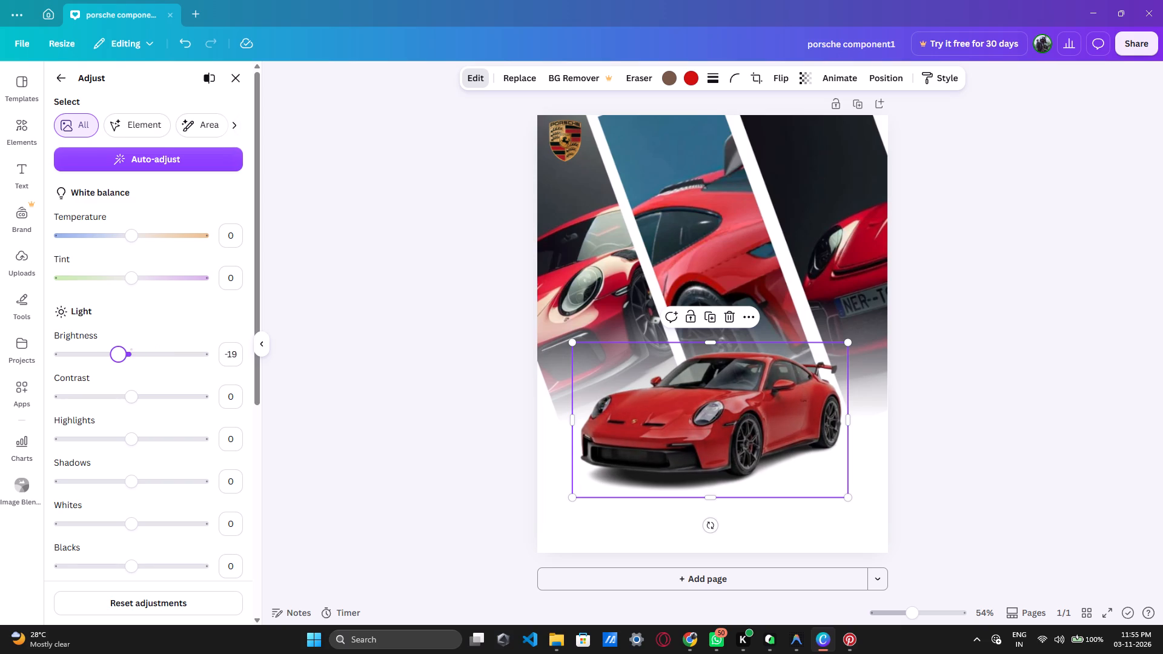
left_click_drag(118, 366, 141, 368)
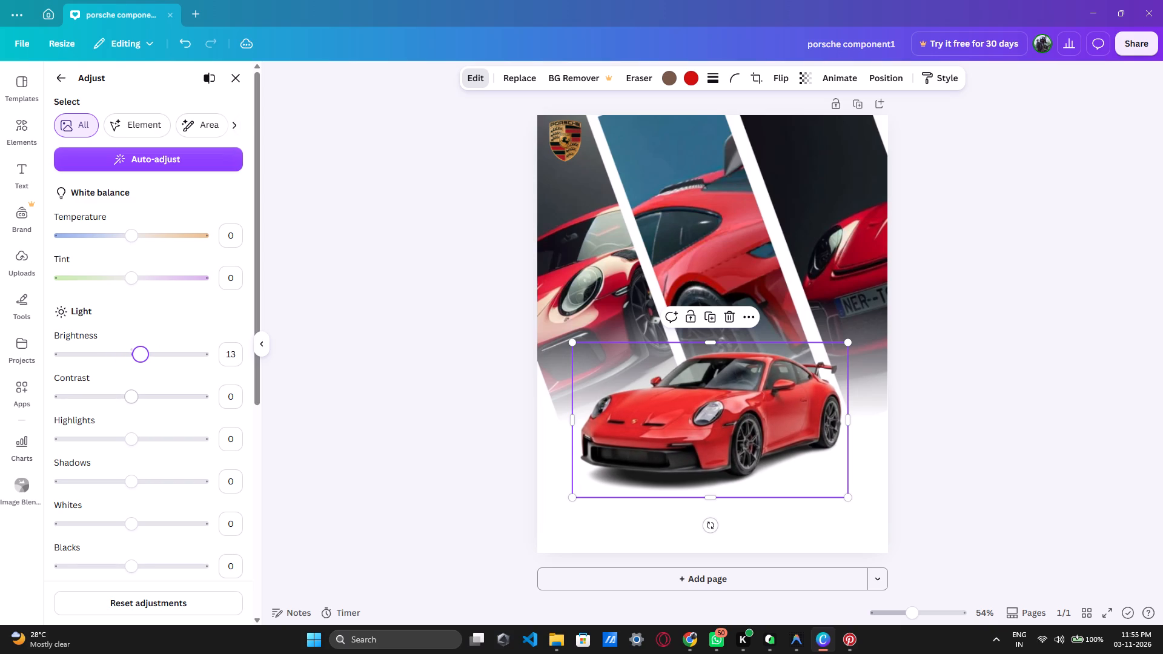
left_click_drag(134, 395, 155, 395)
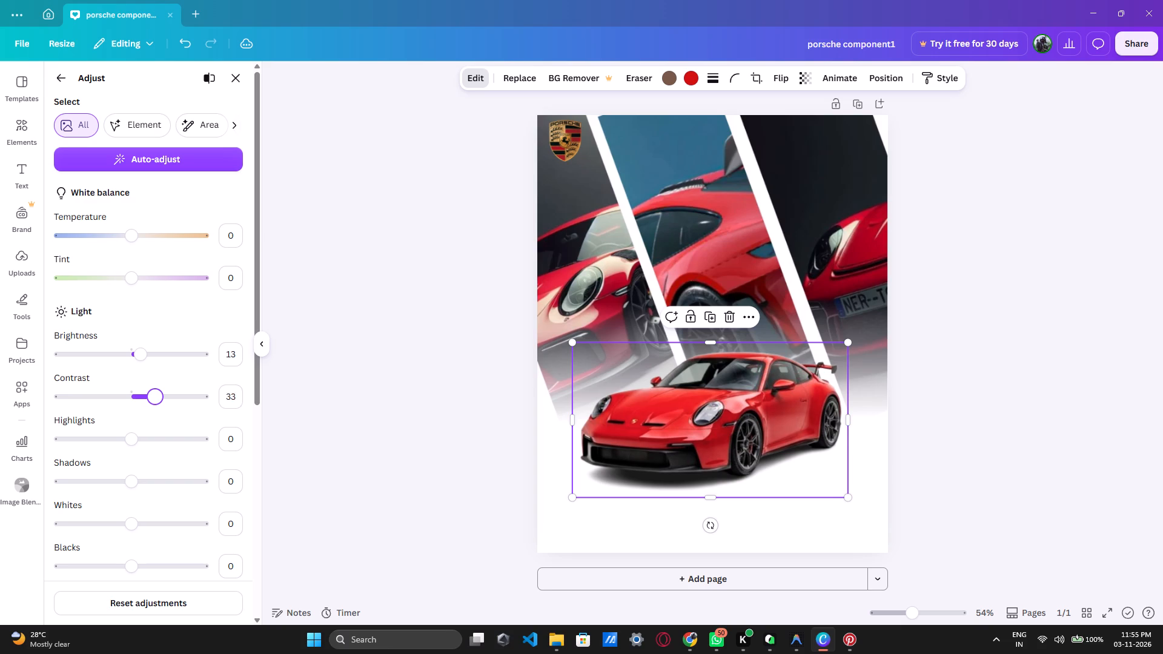
left_click_drag(155, 395, 154, 397)
left_click_drag(132, 436, 142, 435)
left_click(128, 482)
left_click(747, 541)
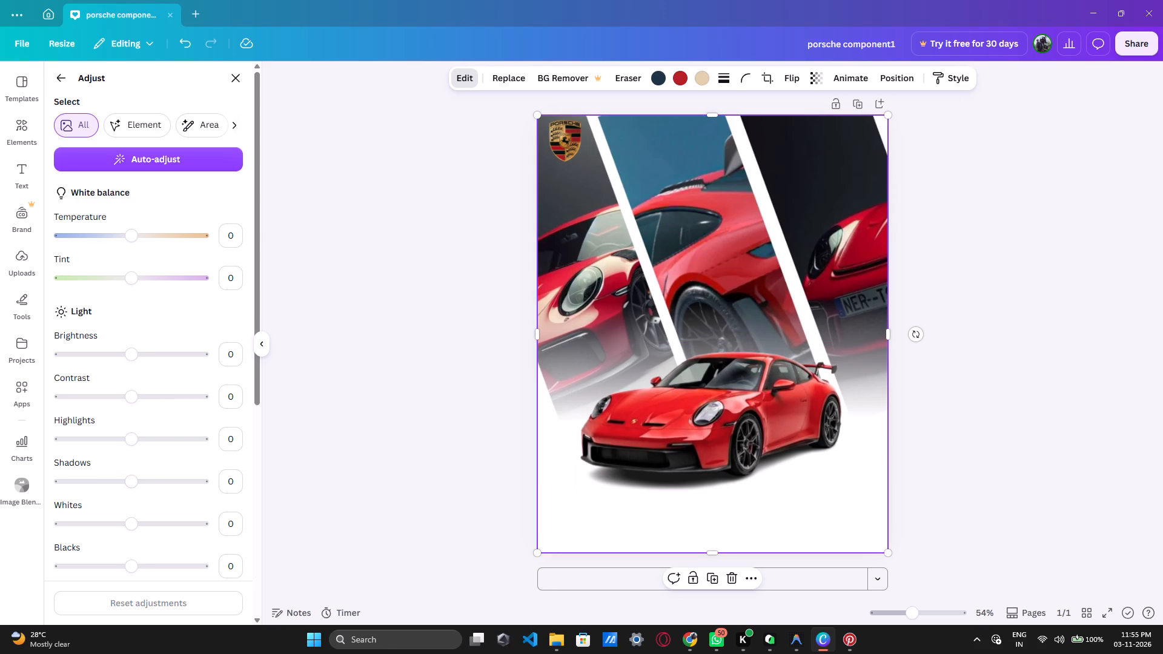
Move the cut-out Porsche slightly up over the fade and align it with the page's horizontal centre.
left_click_drag(744, 454, 746, 449)
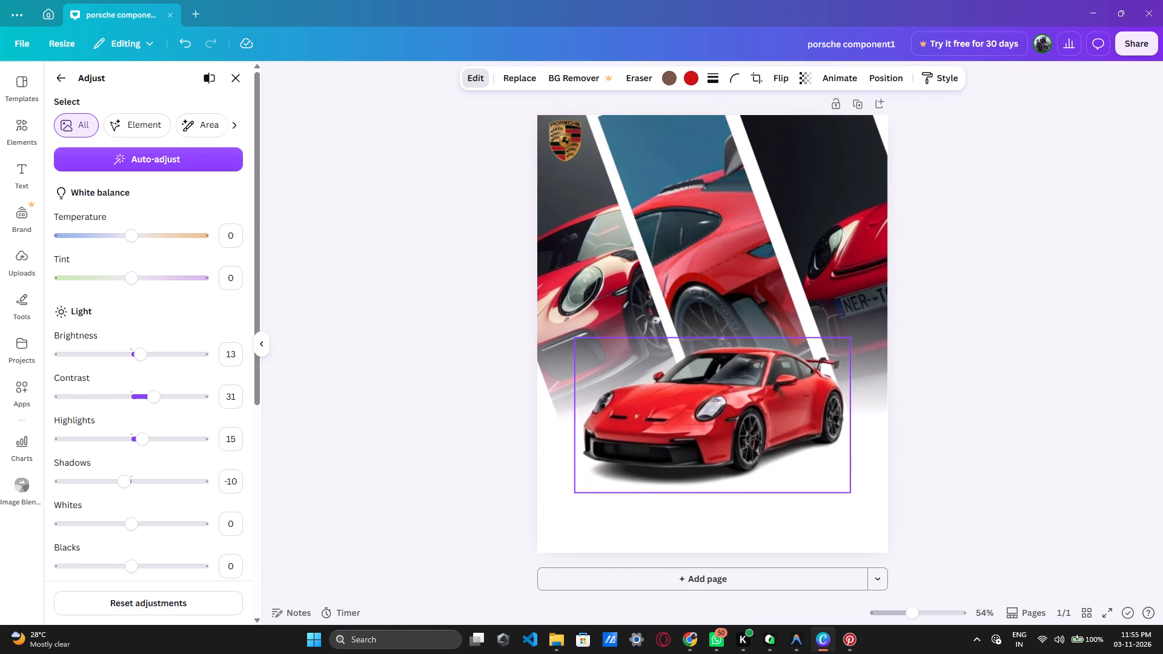
left_click_drag(746, 449, 746, 445)
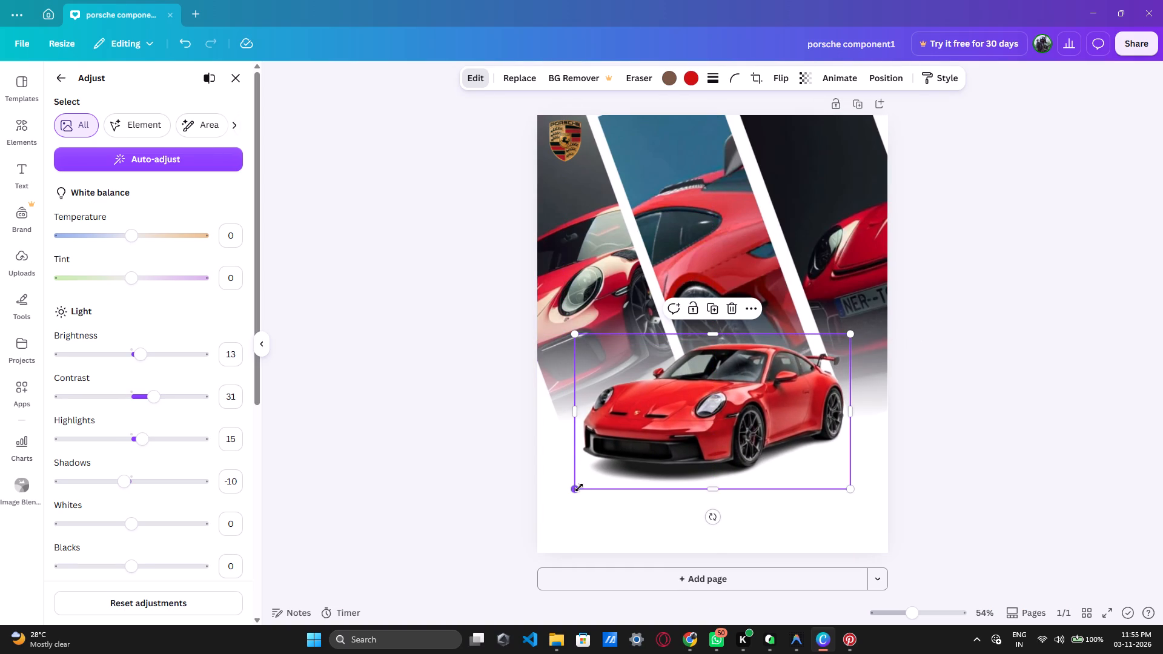
Enlarge the cut-out Porsche slightly from its lower-left corner.
left_click_drag(579, 487, 566, 492)
left_click(685, 429)
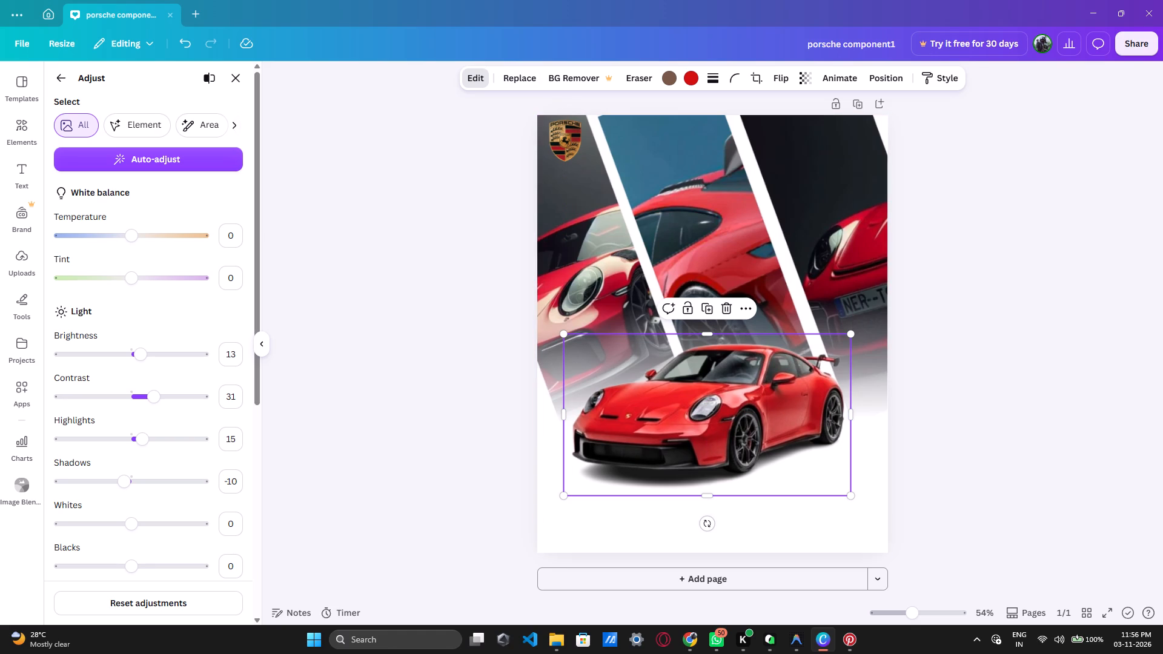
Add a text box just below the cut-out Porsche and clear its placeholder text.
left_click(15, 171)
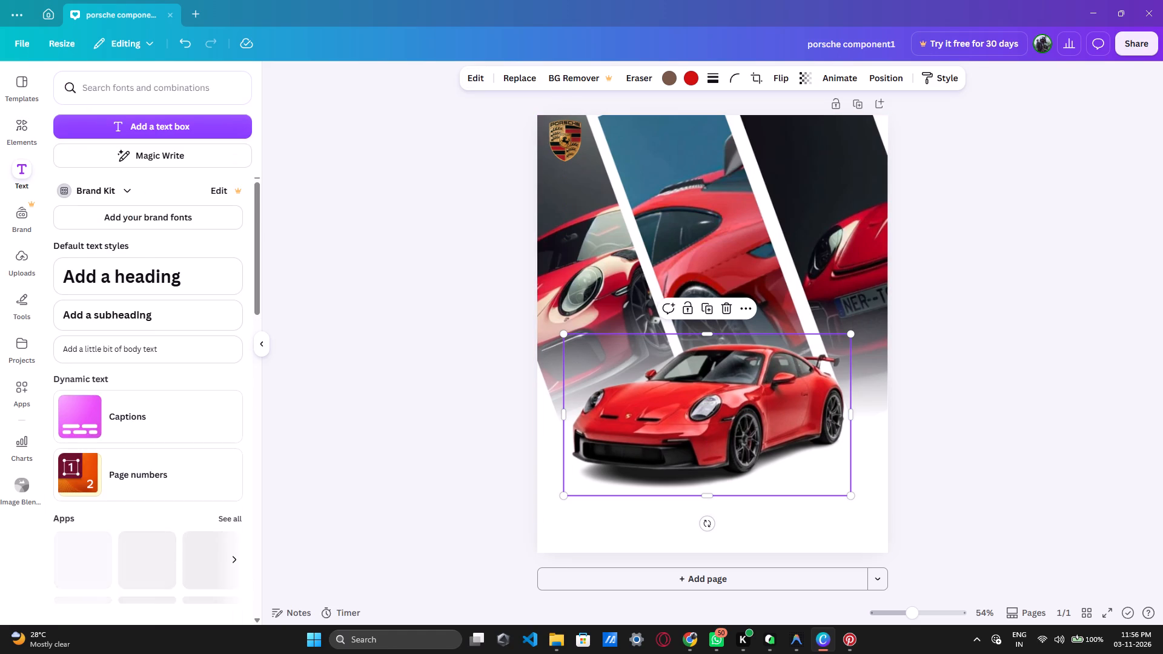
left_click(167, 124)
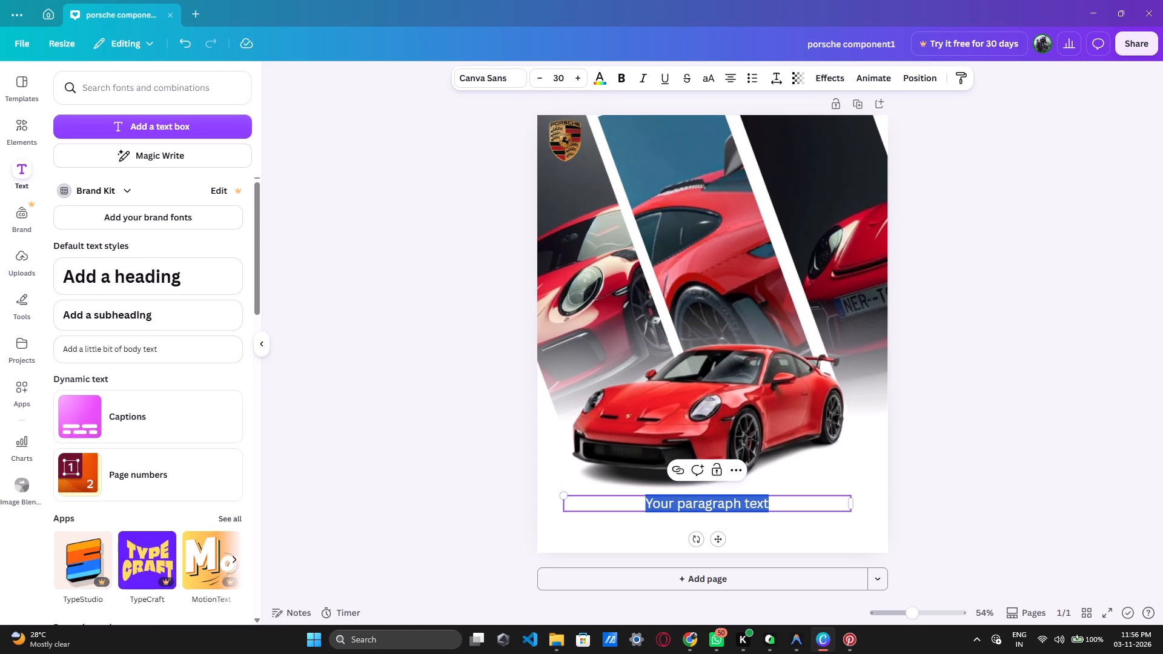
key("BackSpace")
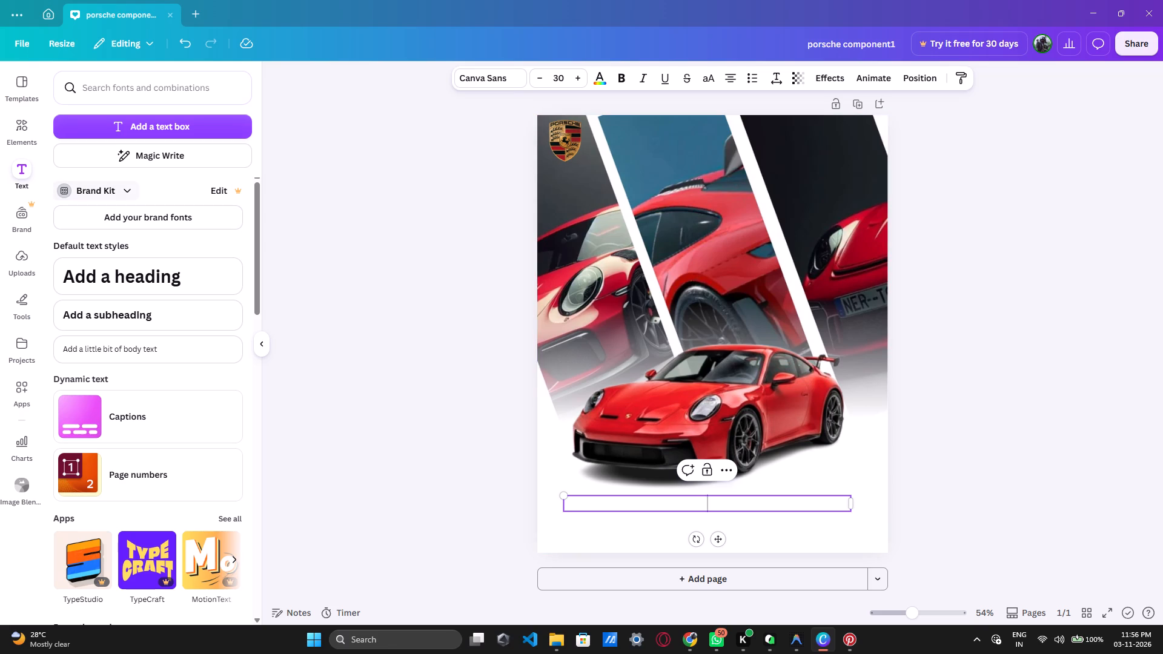
Search the available fonts for Yapari Trial for the empty text box, and clear the search.
left_click(498, 79)
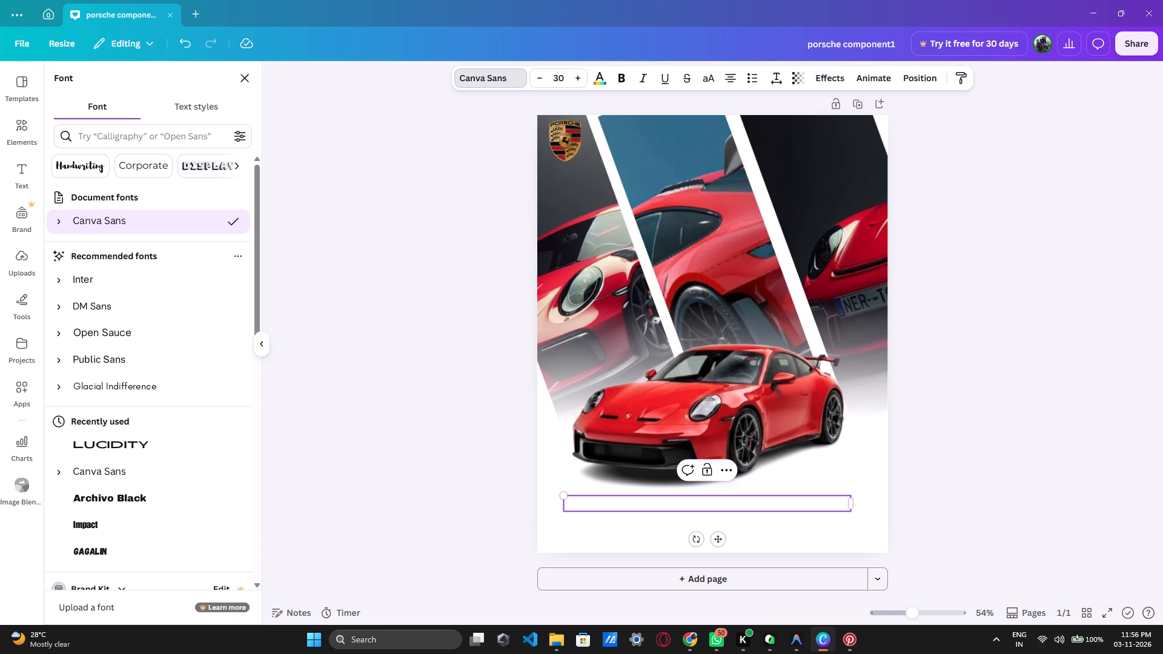
left_click(503, 71)
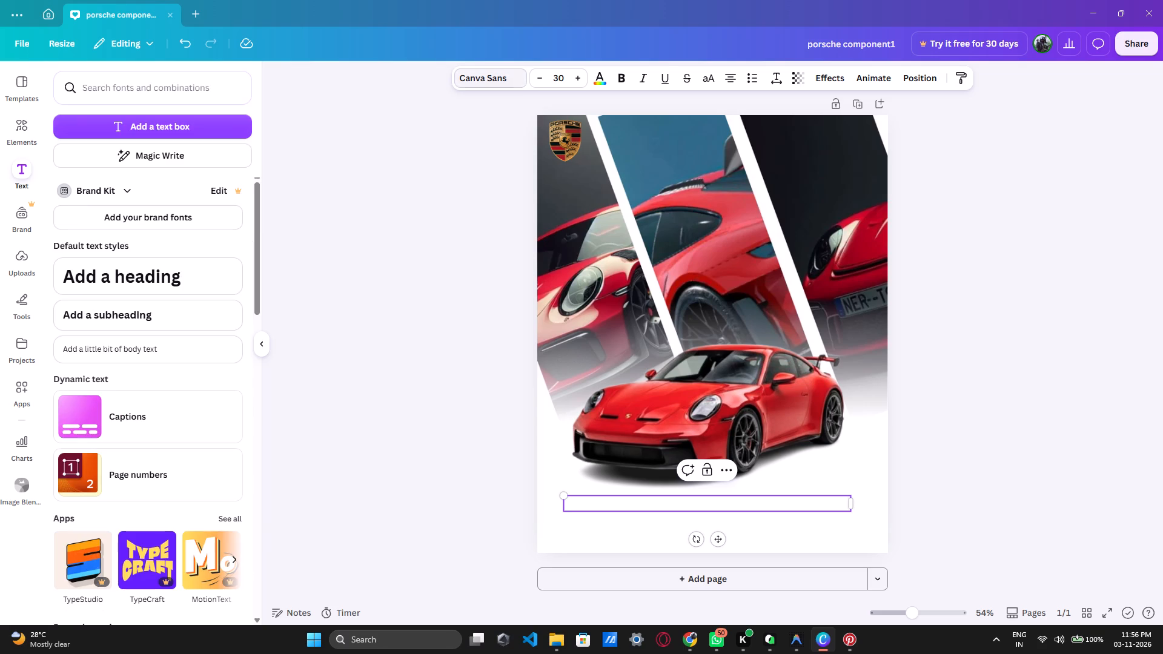
left_click(513, 79)
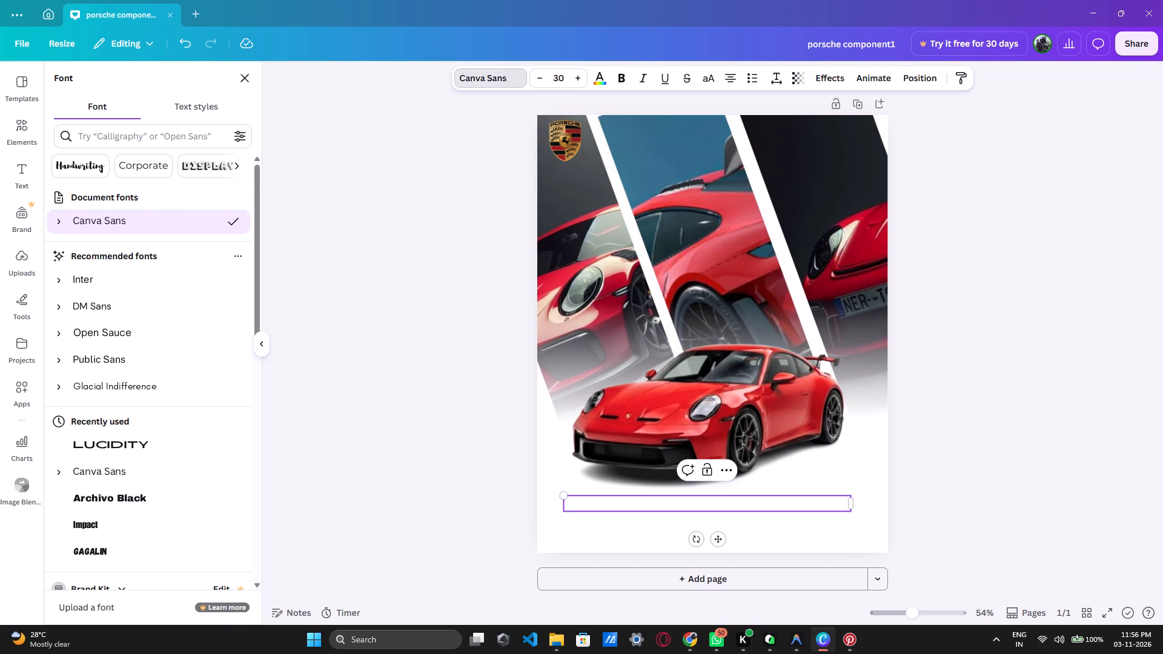
left_click(104, 133)
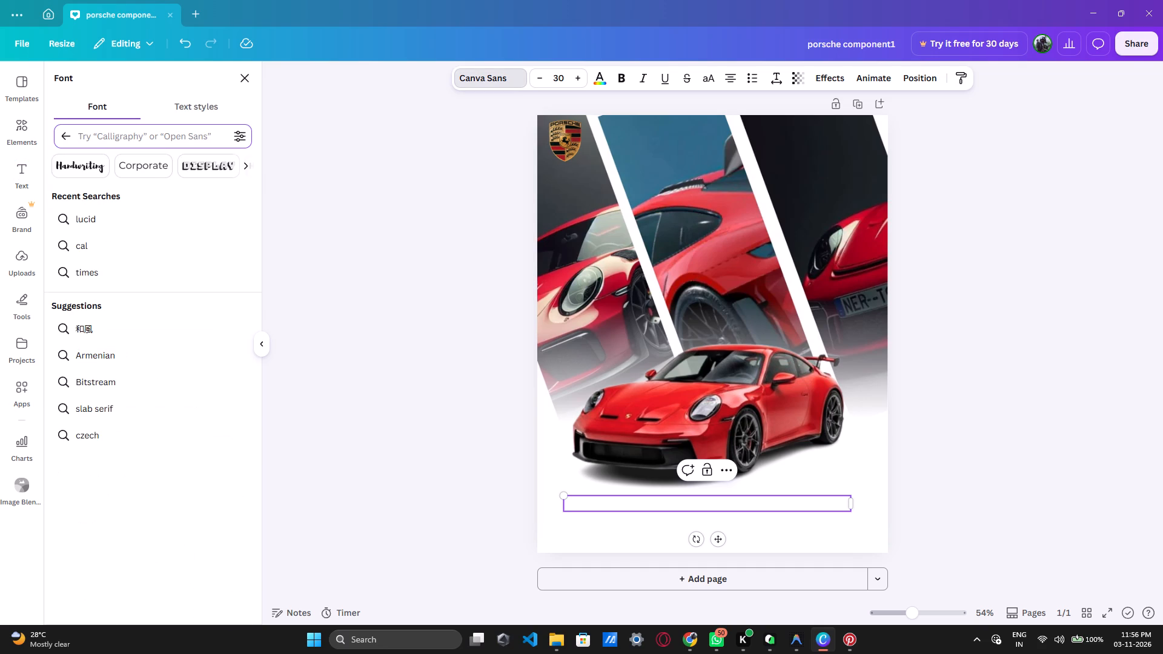
key("shift+y")
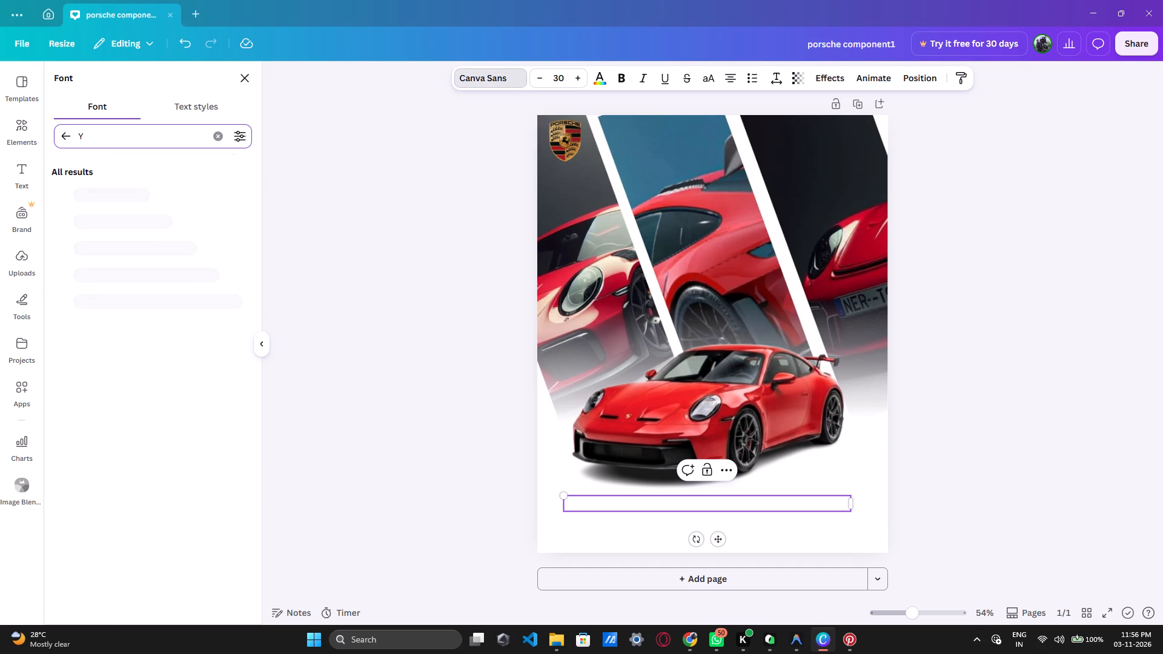
type("apari")
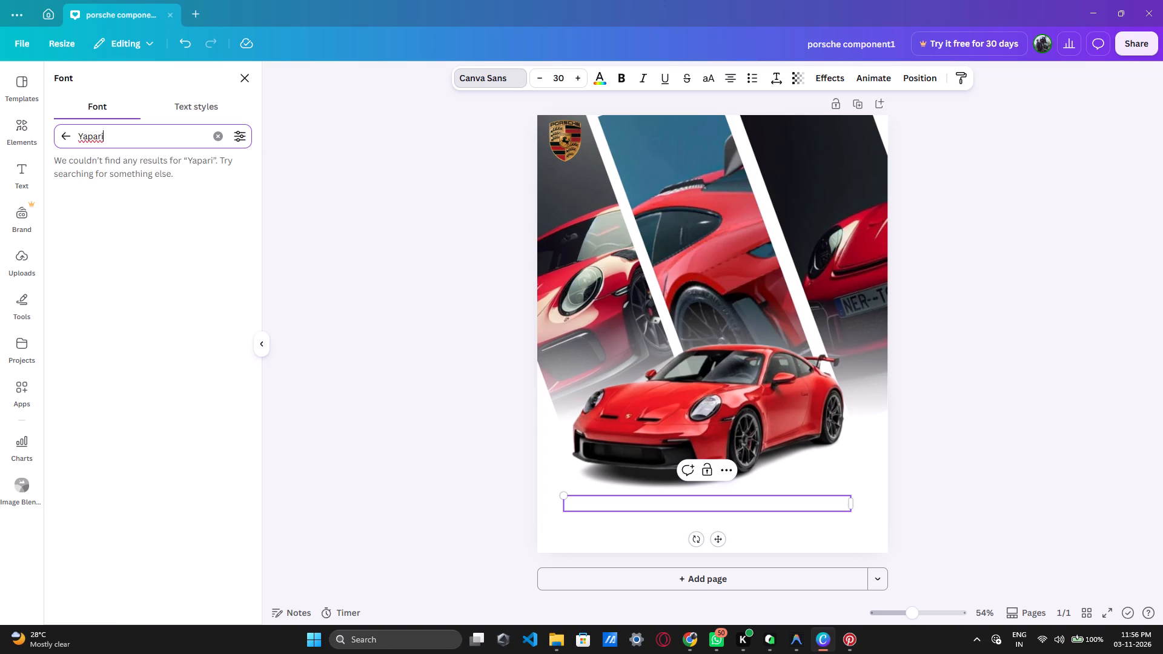
key("space")
type("Trial")
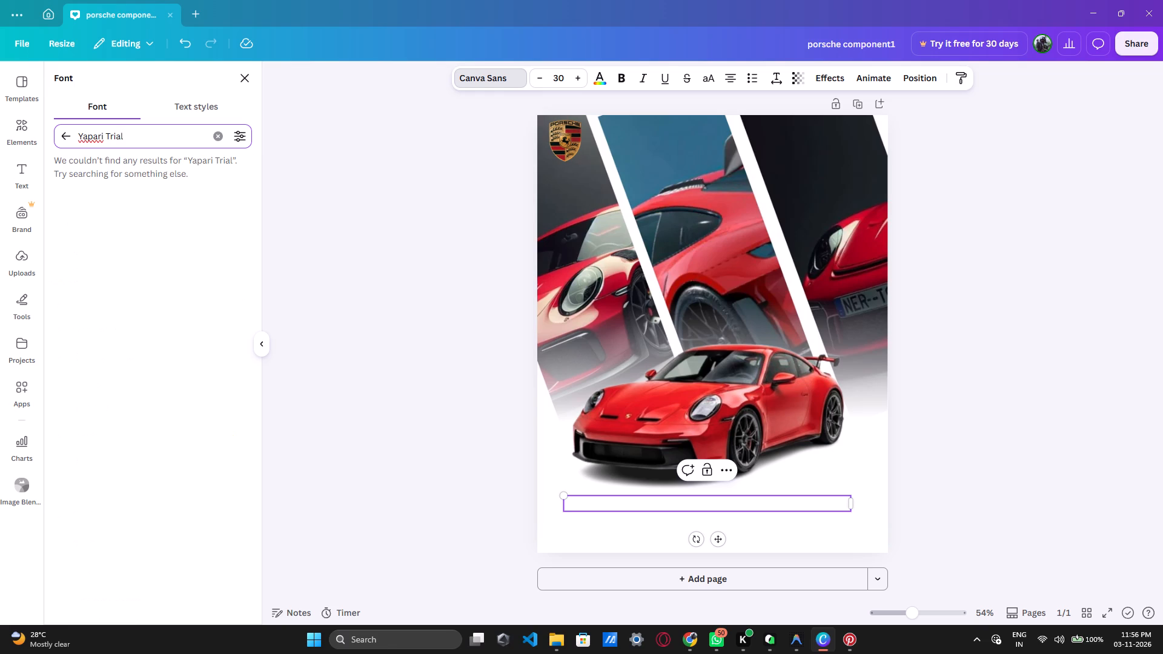
key("BackSpace")
key("BackSpace")
key("BackSpace")
key("BackSpace")
key("BackSpace")
key("BackSpace")
key("BackSpace")
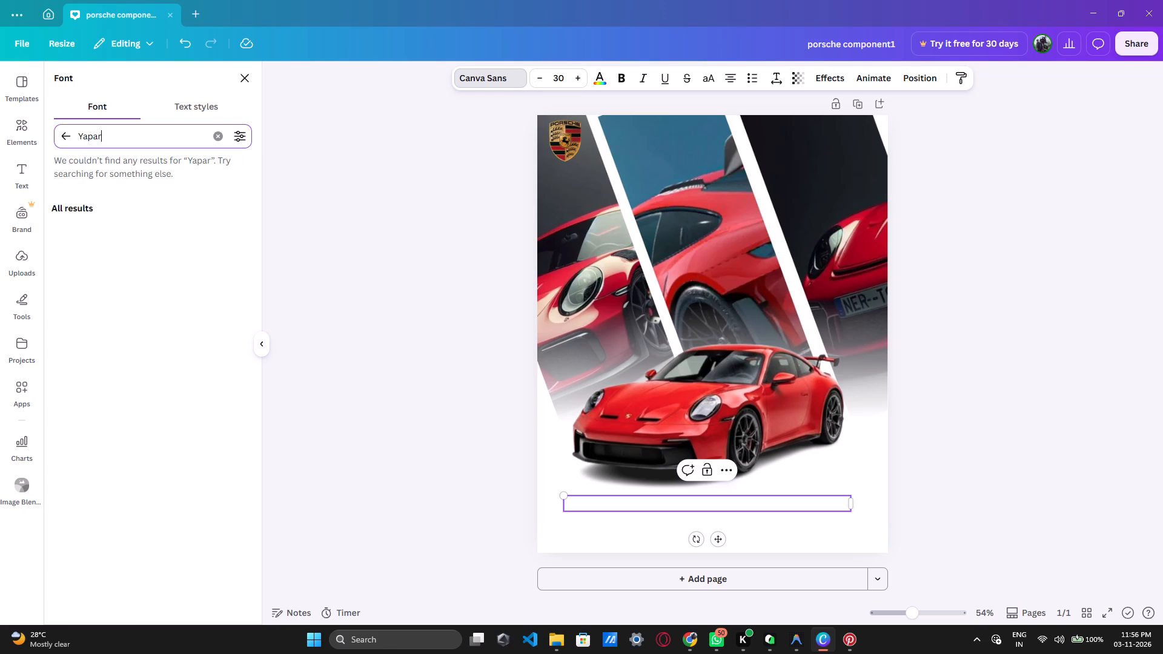
key("BackSpace")
key("BackSpace")
key("BackSpace")
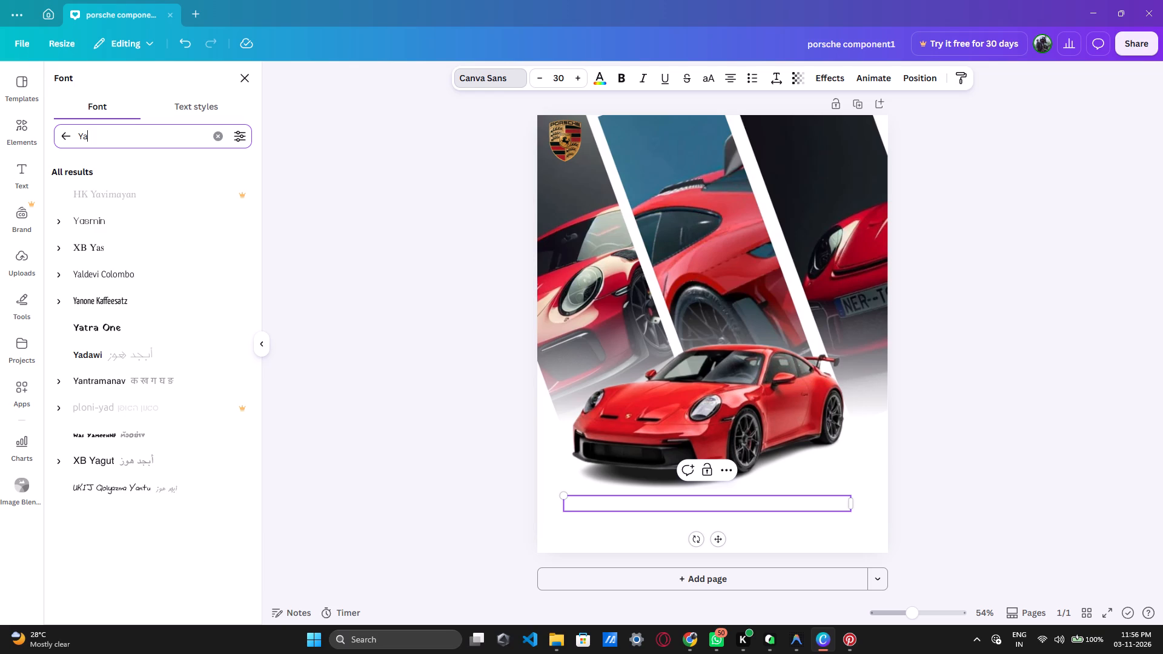
key("BackSpace")
key("BackSpace")
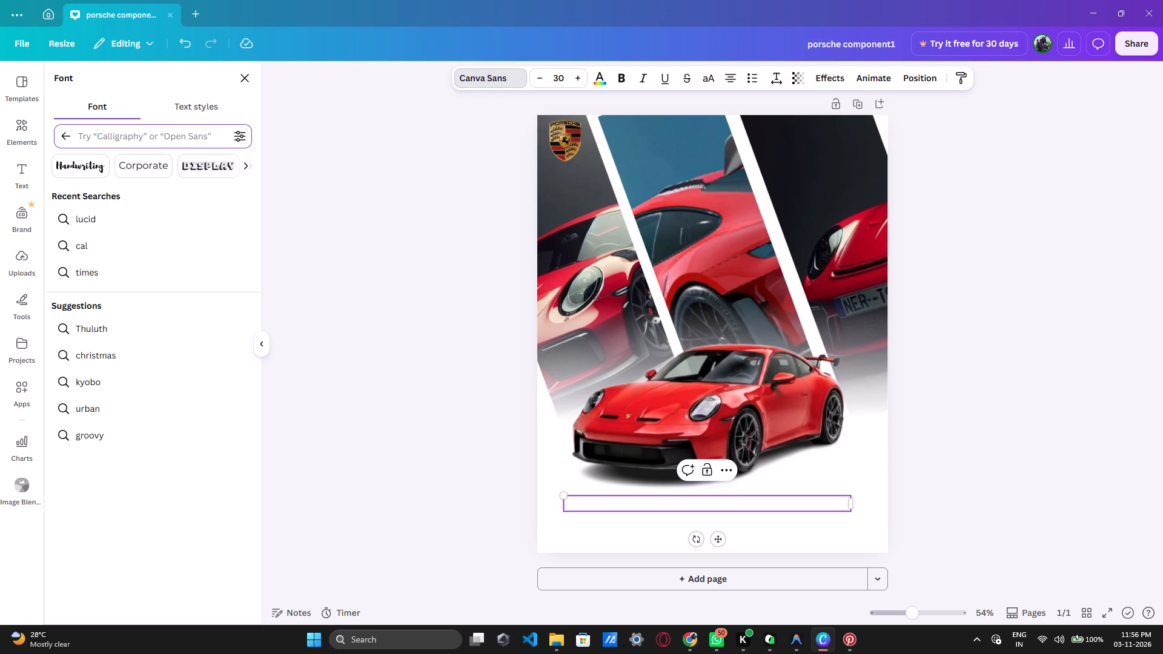
Switch to Chrome and search the web for "yapari trial canva" in a new tab.
left_click(681, 575)
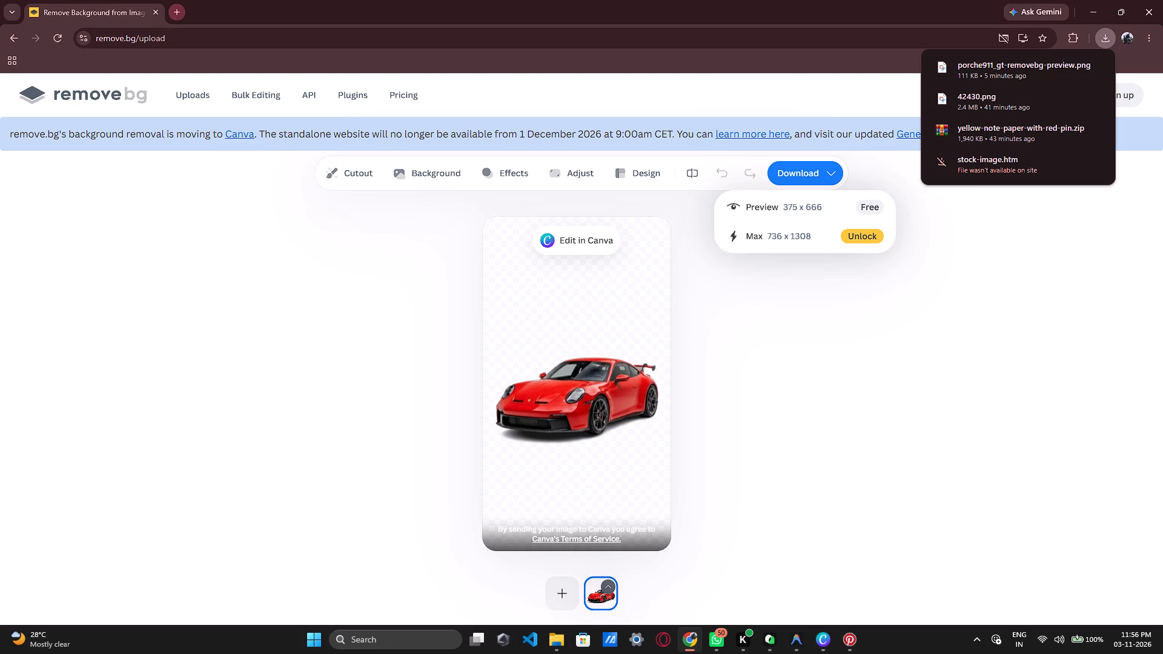
left_click(174, 14)
left_click(151, 8)
left_click(433, 246)
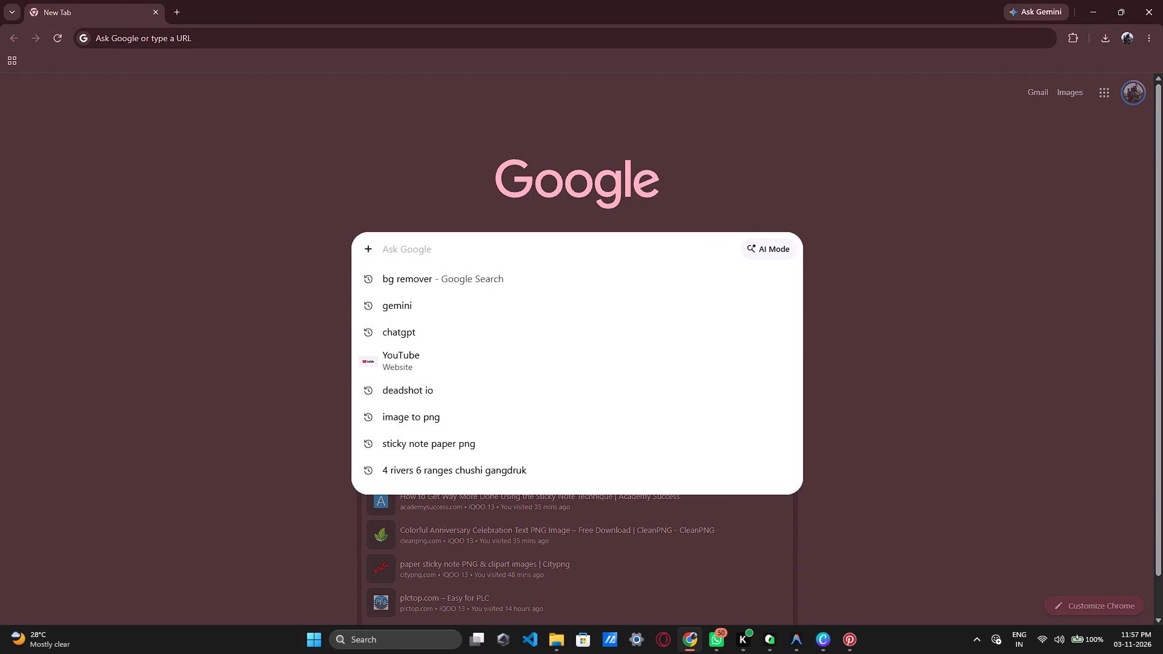
type("yapari trial")
key("space")
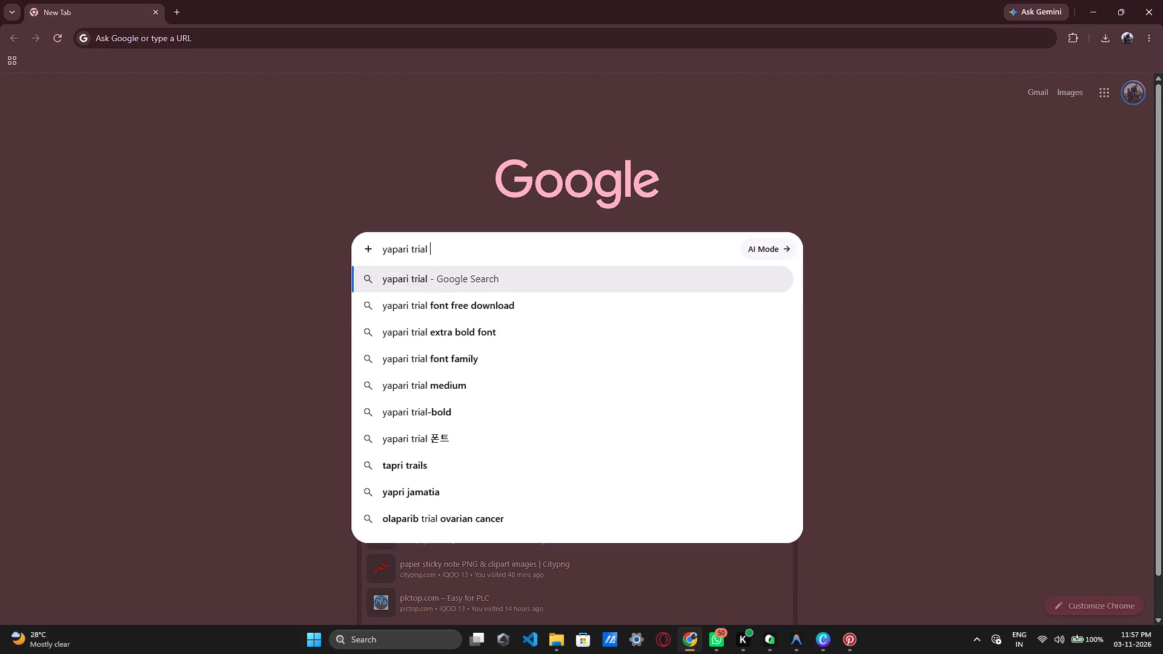
type("canva")
key("Return")
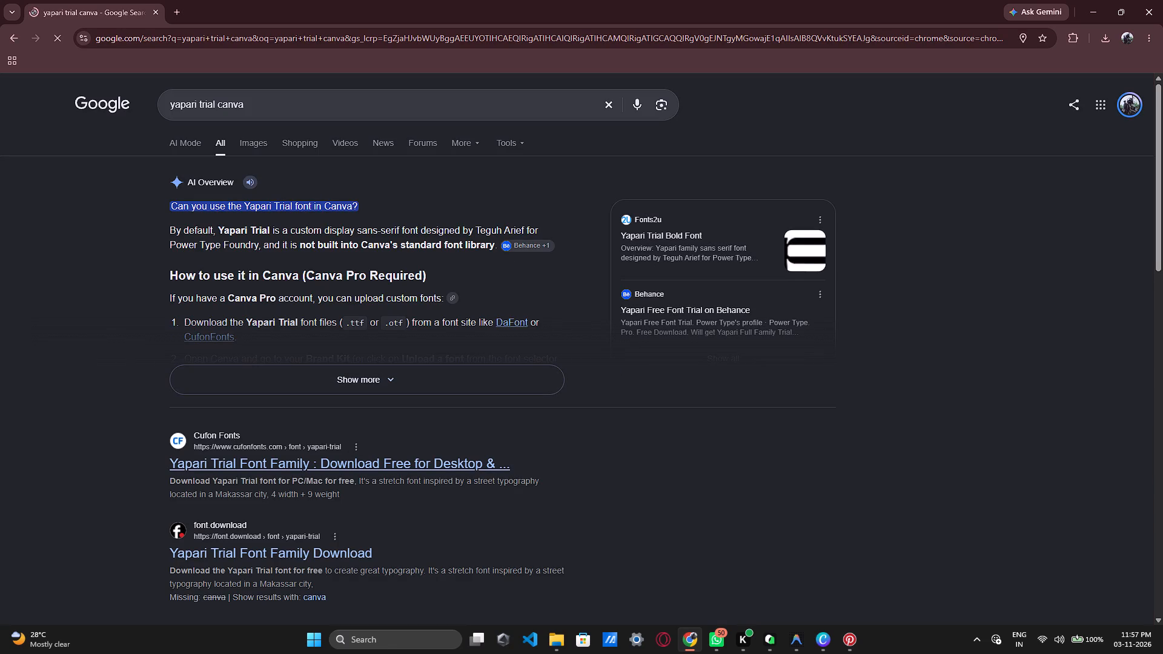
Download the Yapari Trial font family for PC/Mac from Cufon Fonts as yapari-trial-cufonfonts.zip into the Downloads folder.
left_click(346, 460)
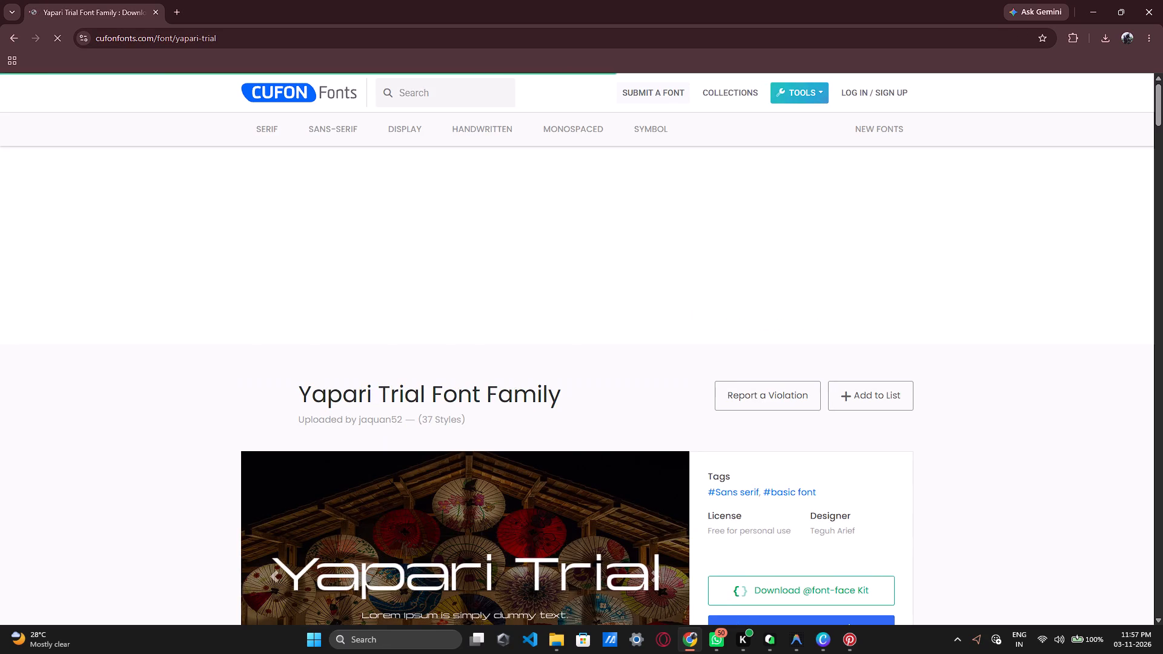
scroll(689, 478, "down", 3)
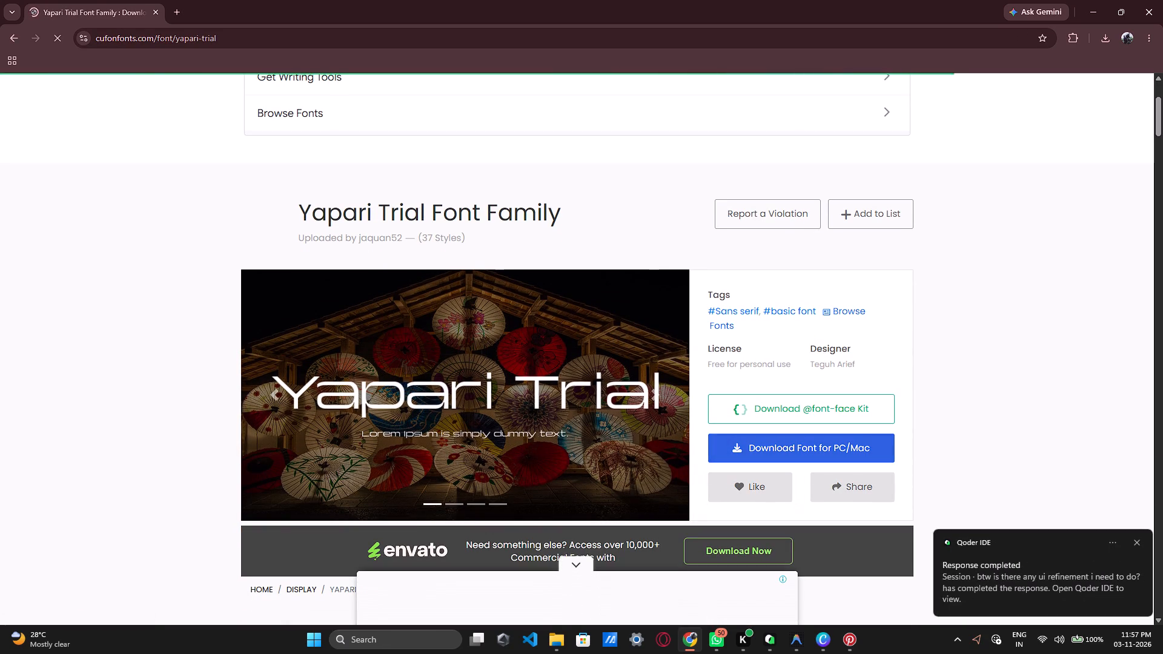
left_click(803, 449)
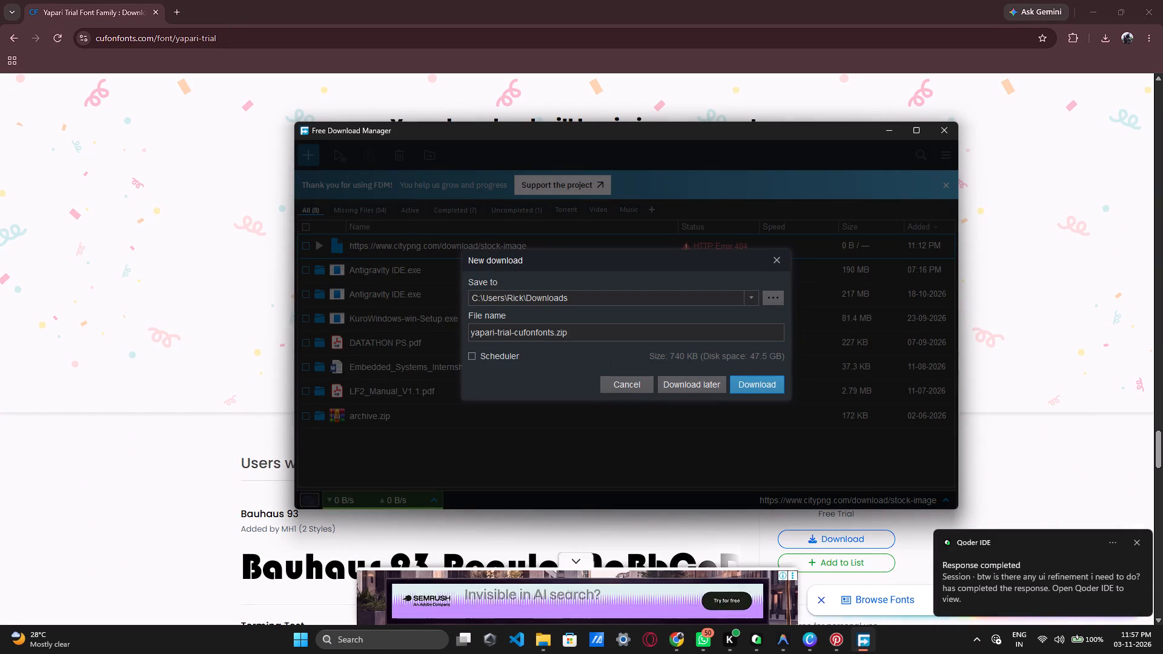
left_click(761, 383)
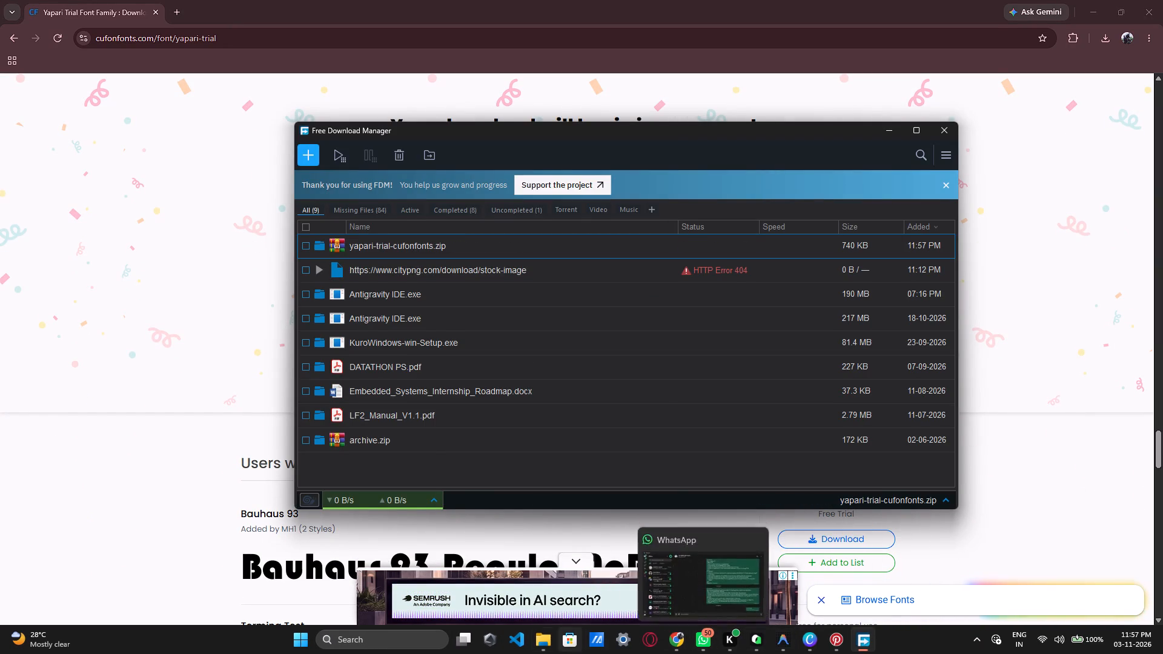
Open the yapari-trial-cufonfonts archive from the Downloads folder, look through its font files and close it.
left_click(539, 638)
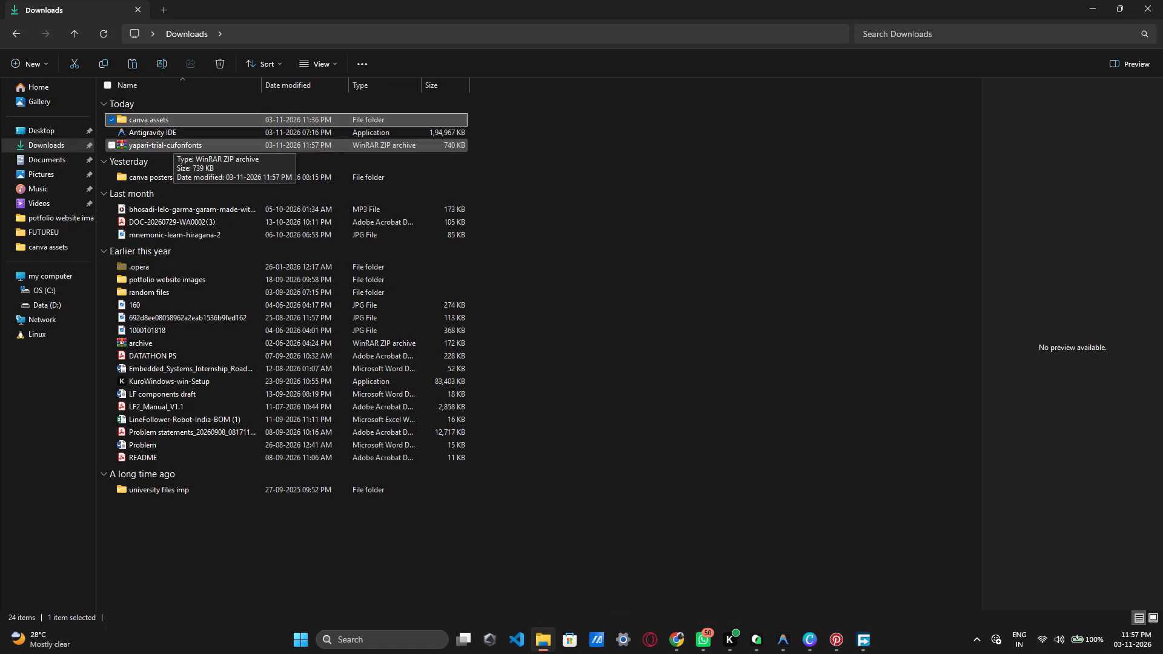
left_click(169, 145)
left_click_drag(169, 147, 173, 119)
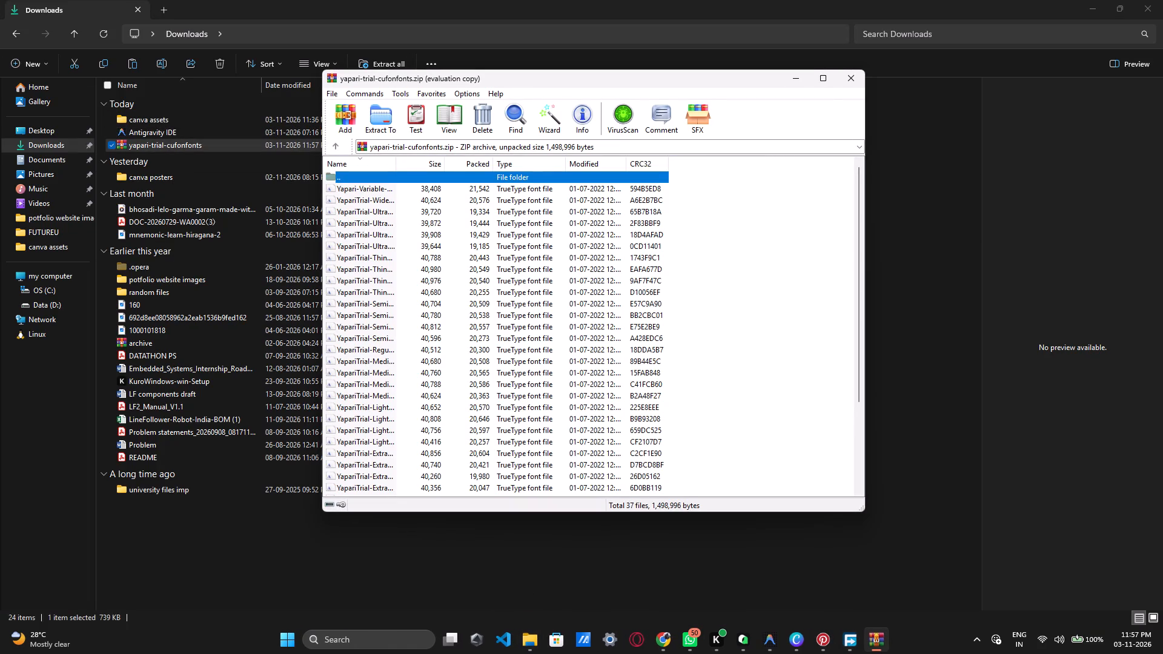
scroll(573, 257, "down", 5)
left_click(686, 243)
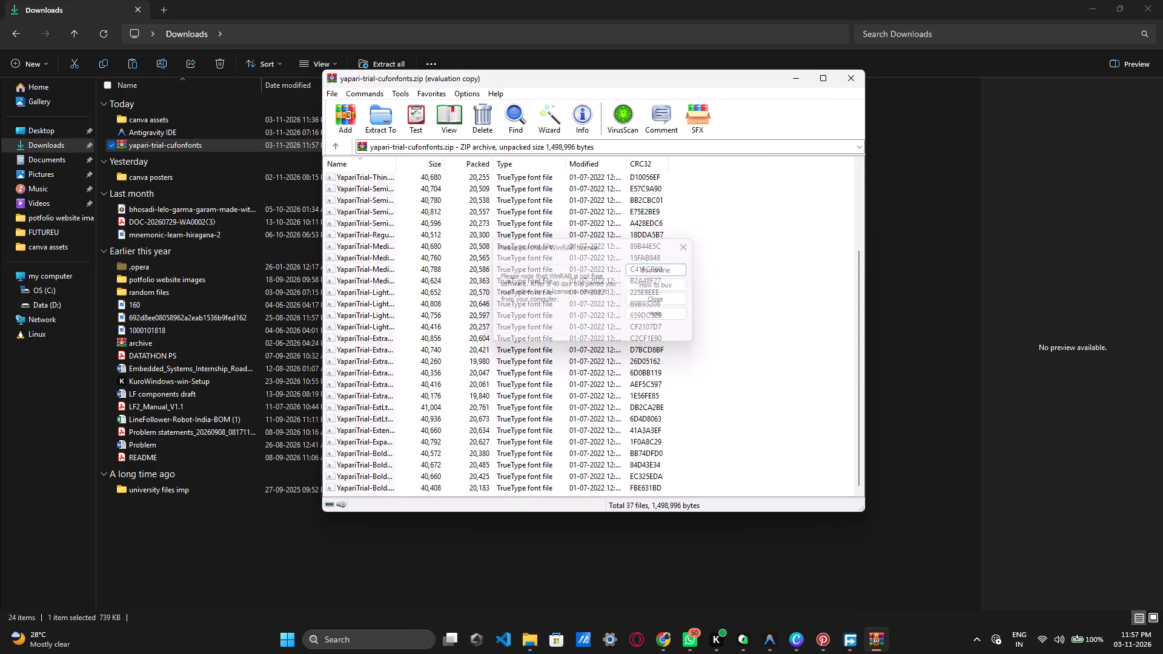
left_click(853, 78)
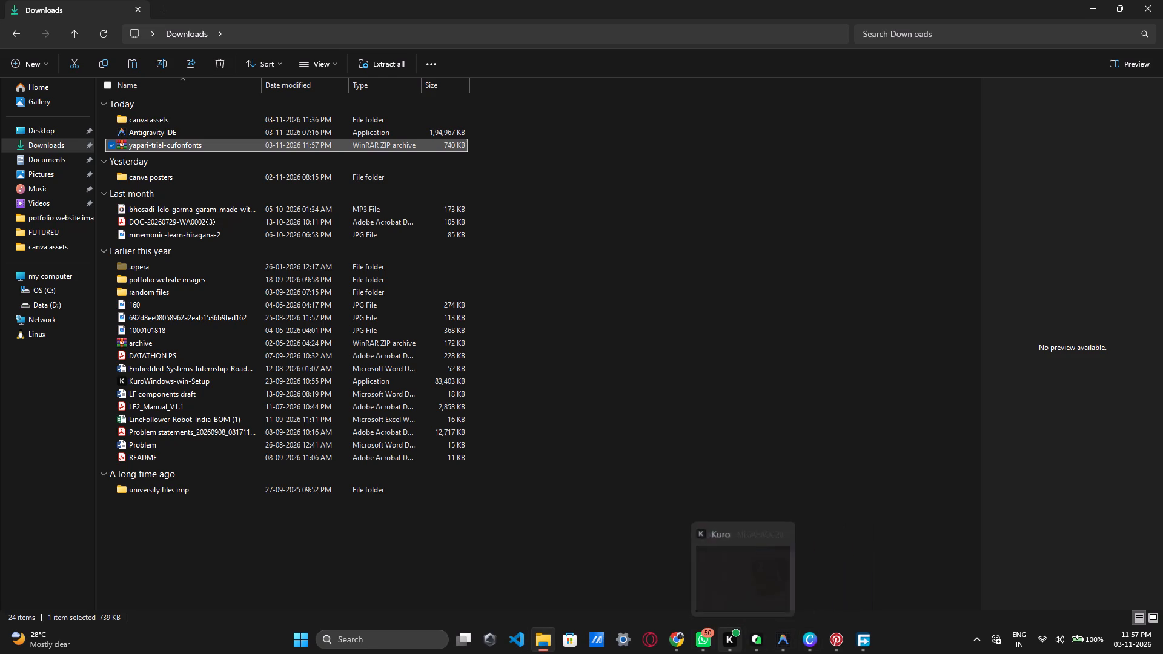
Return to Chrome and search the web for "how to install external fonts in canva".
left_click(685, 598)
left_click(177, 8)
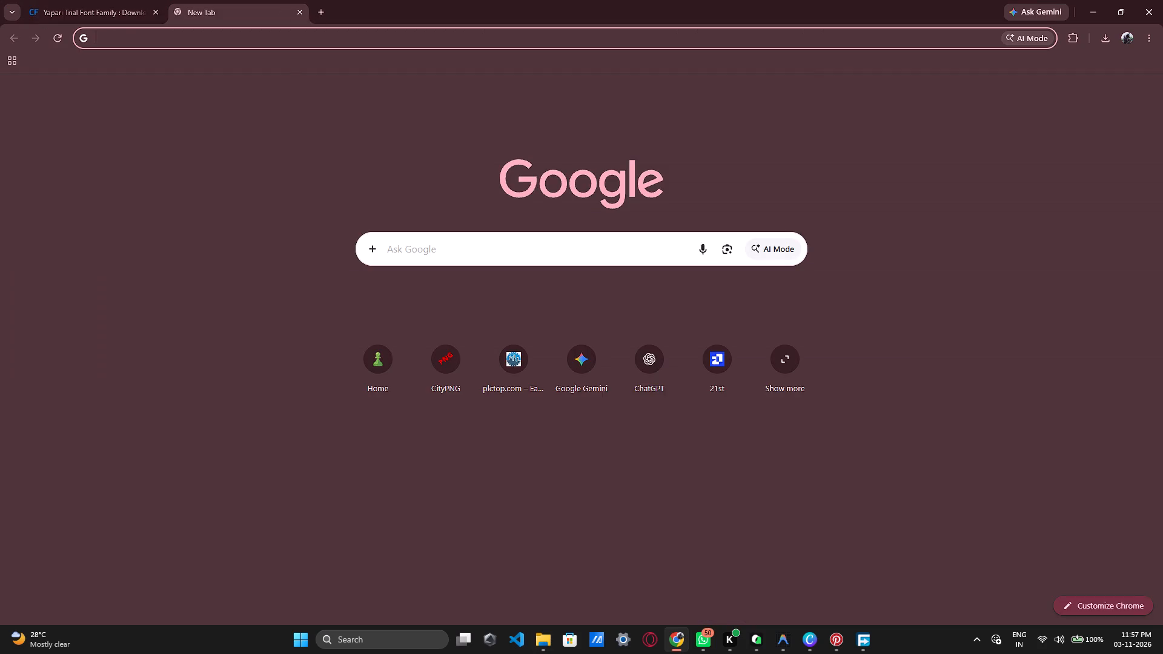
left_click(93, 0)
left_click(204, 13)
left_click(426, 240)
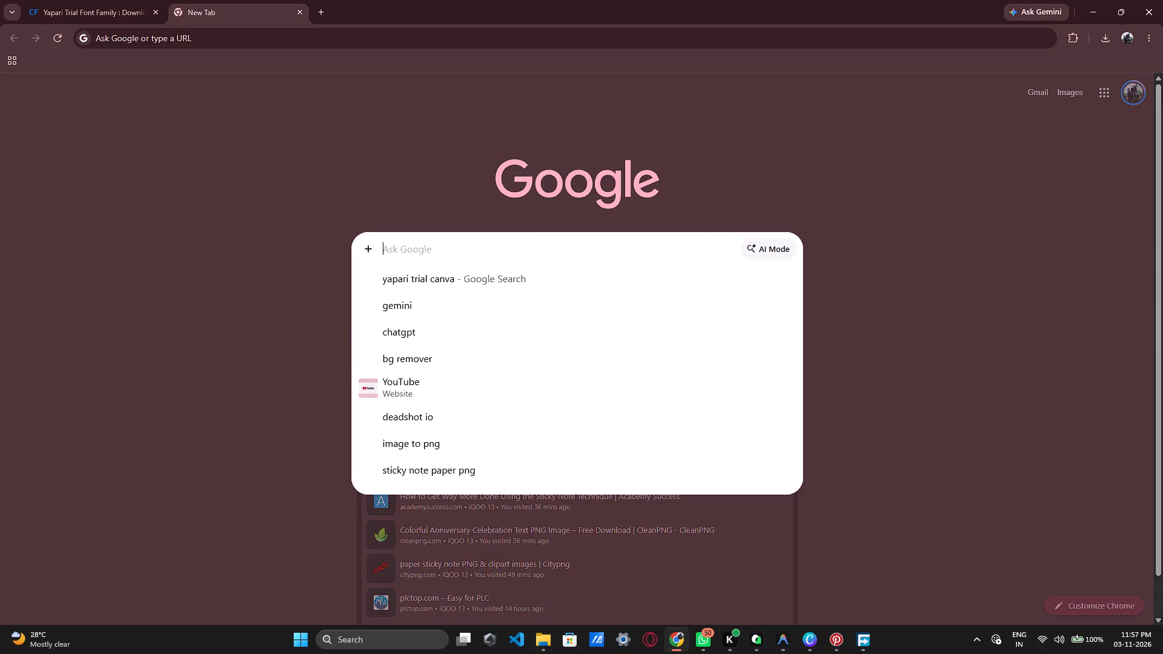
left_click(156, 10)
type("how to install external fonts in canva")
key("Return")
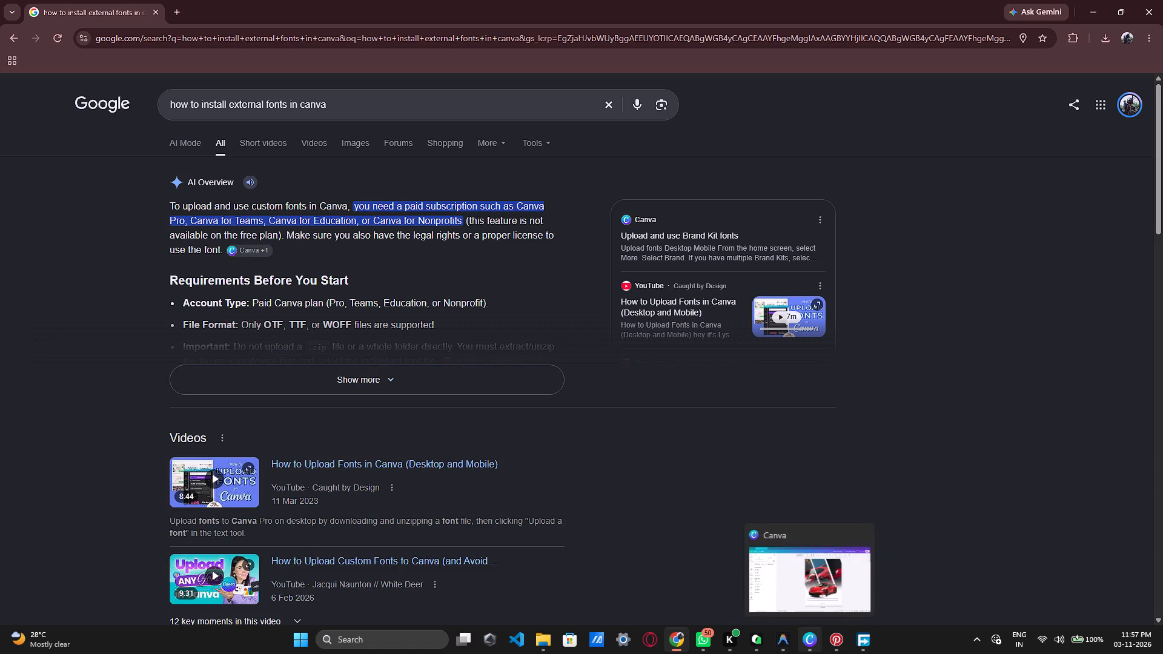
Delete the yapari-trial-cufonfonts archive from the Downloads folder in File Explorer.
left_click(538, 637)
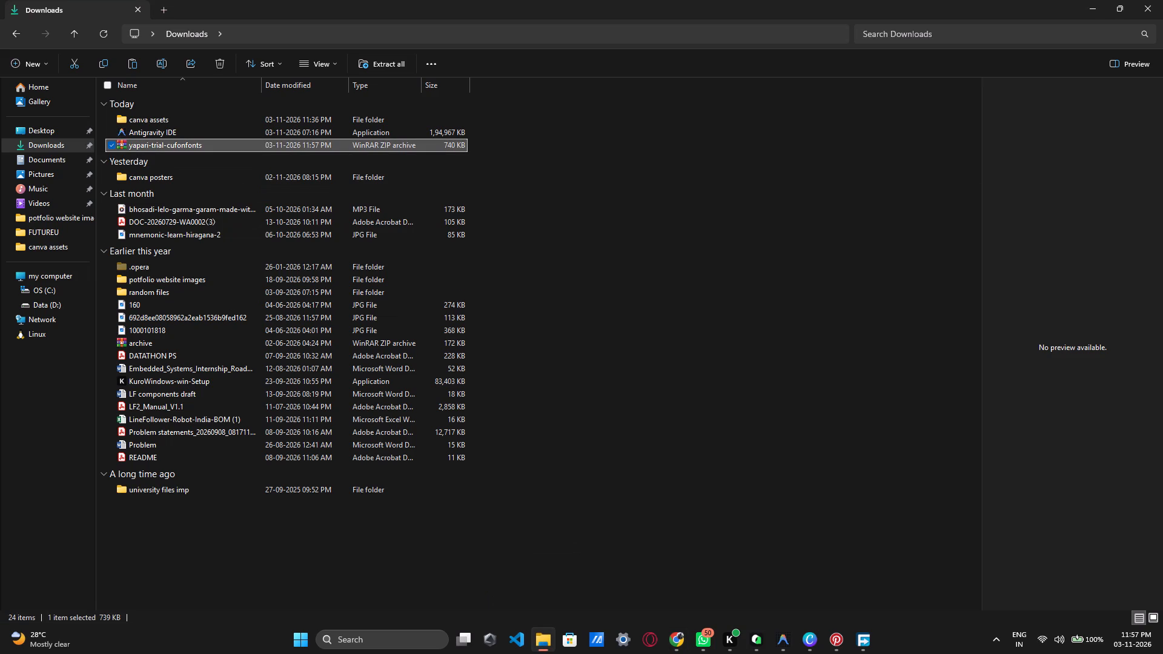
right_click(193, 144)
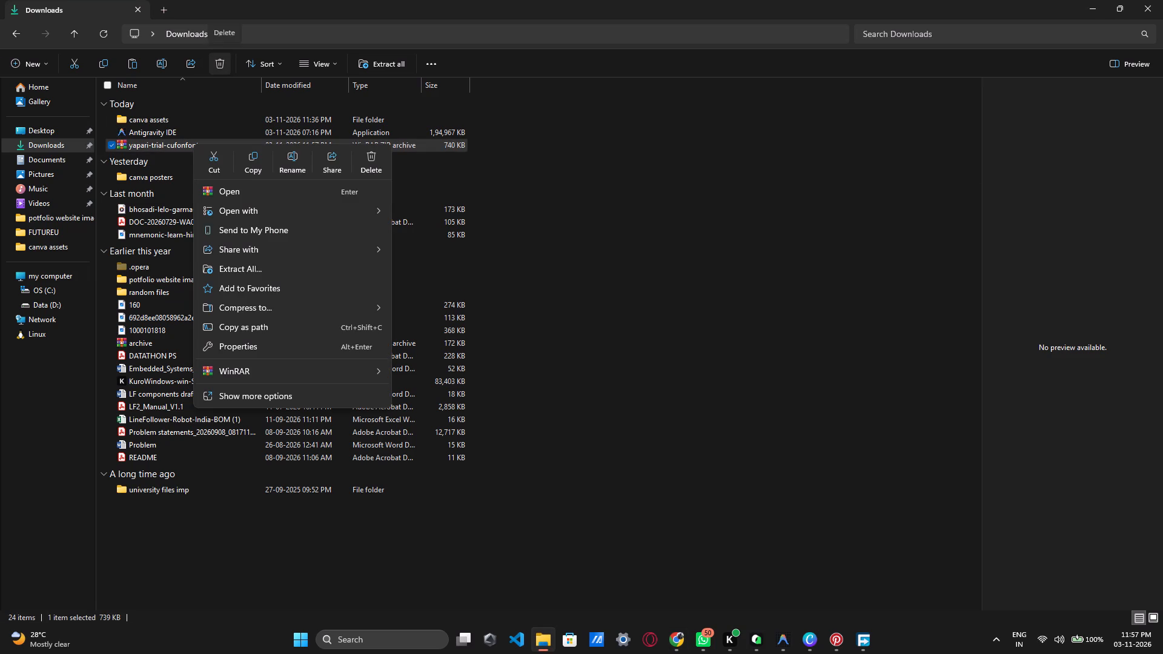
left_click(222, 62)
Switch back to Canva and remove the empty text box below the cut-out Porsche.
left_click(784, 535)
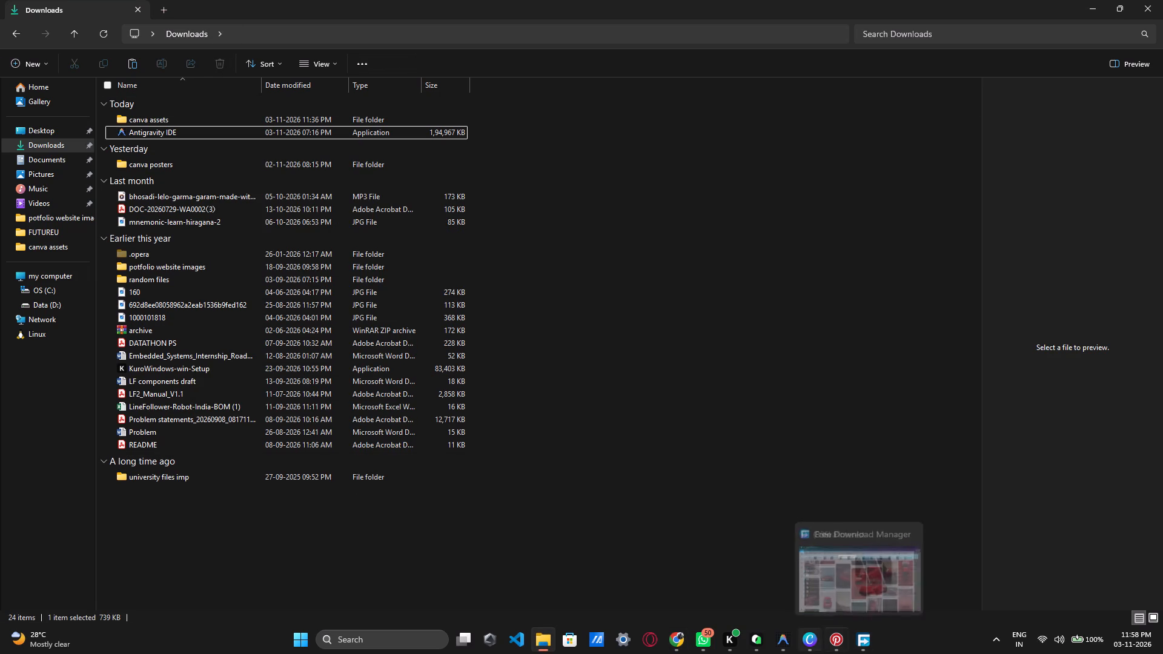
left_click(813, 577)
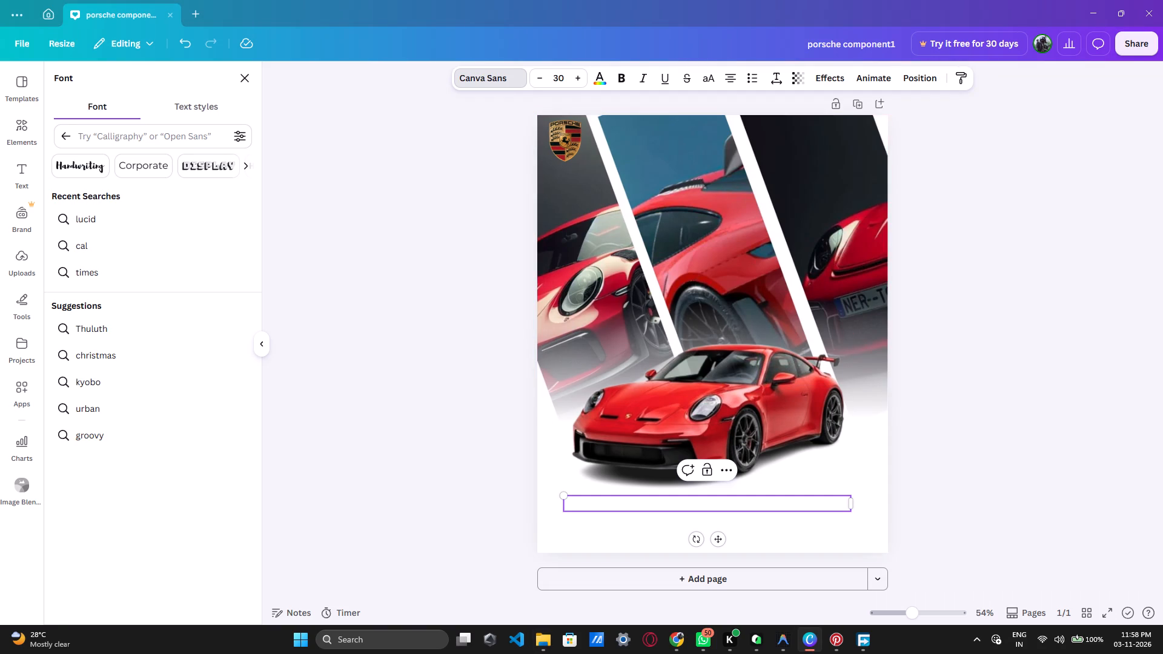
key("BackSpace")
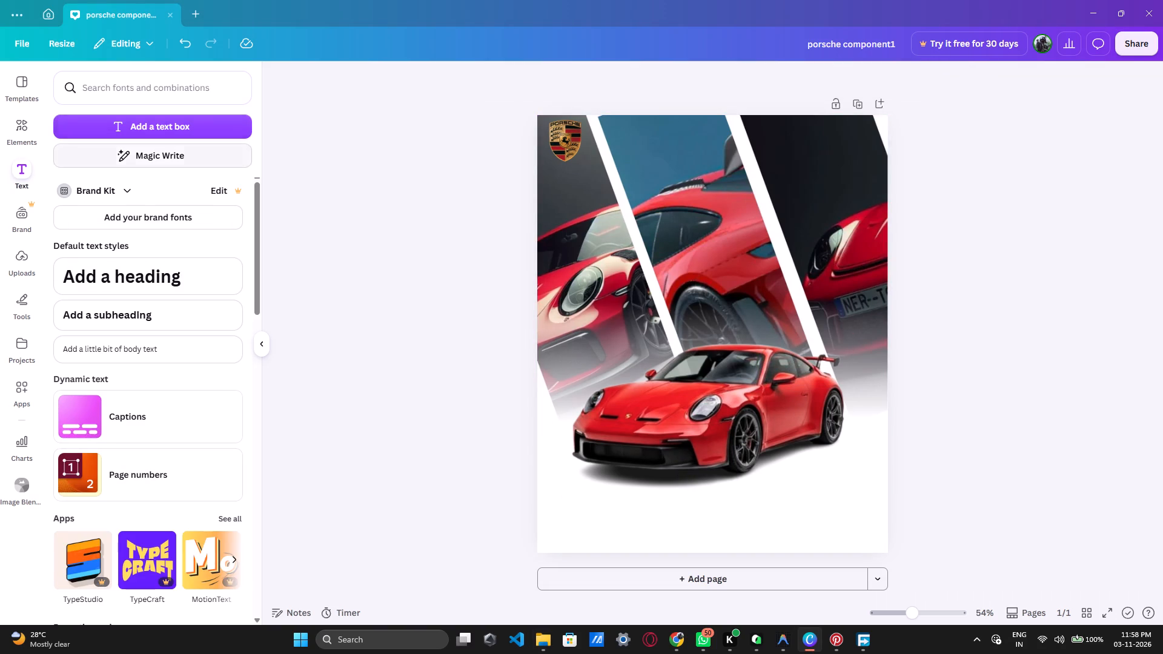
Add the uploaded red PORSCHE wordmark, remove the extra copy, and place the remaining one below the cut-out car.
left_click(25, 254)
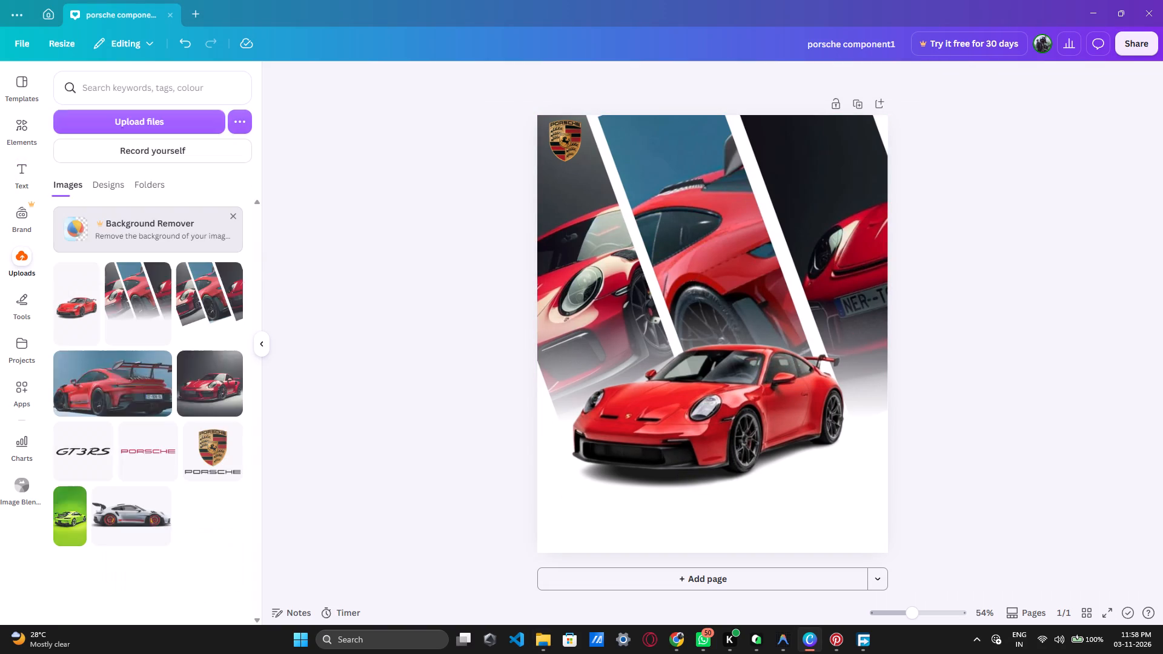
double_click(146, 454)
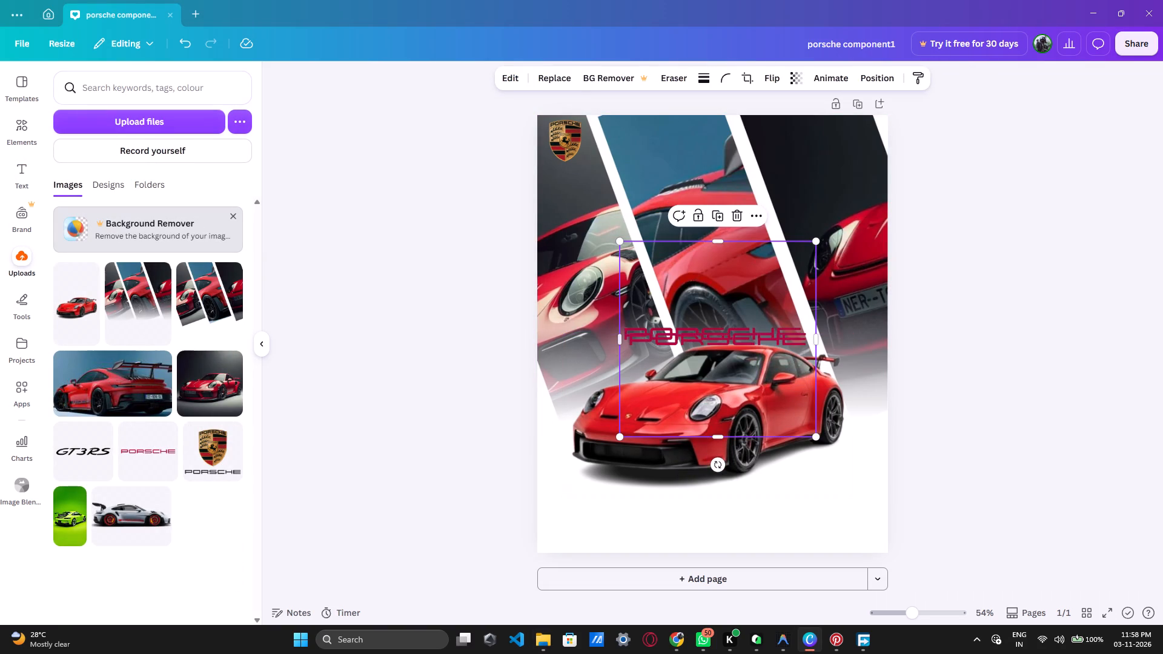
left_click_drag(729, 336, 735, 394)
key("BackSpace")
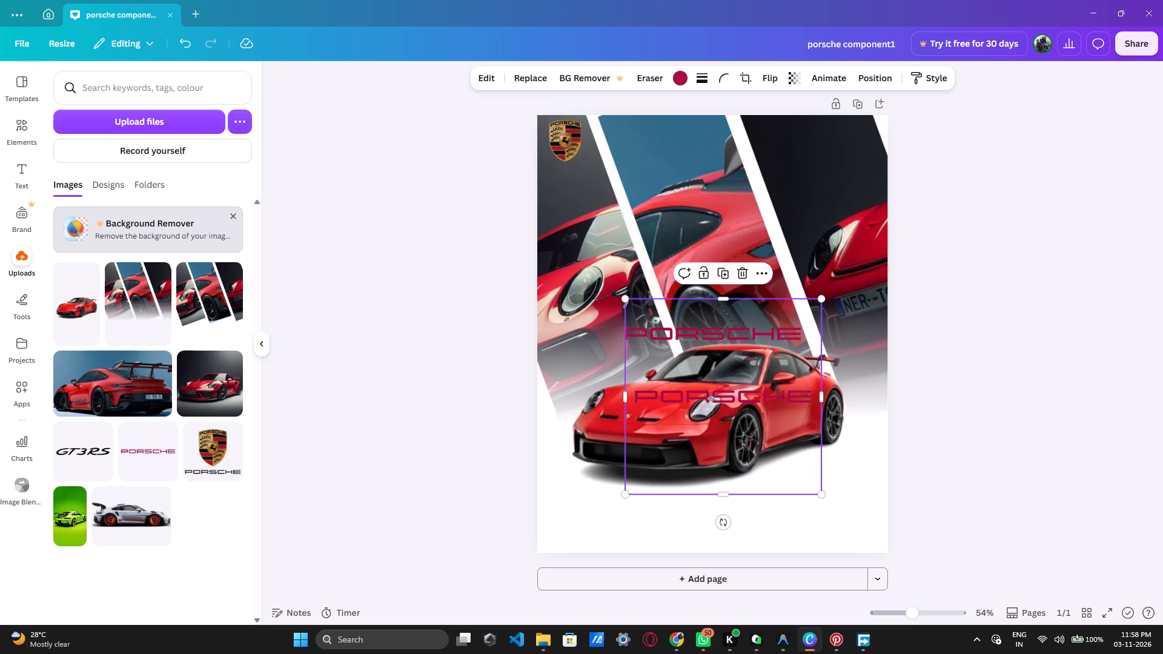
left_click_drag(722, 331, 725, 505)
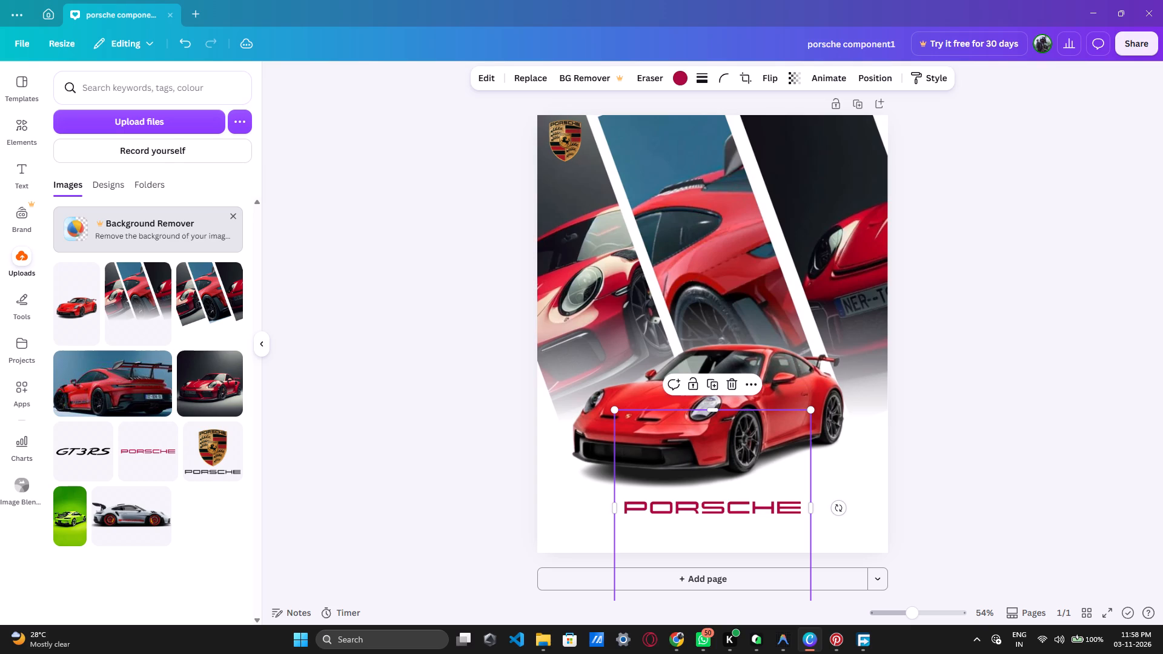
Crop the empty space above and below the PORSCHE wordmark to a narrow band around the lettering.
left_click_drag(713, 409, 716, 489)
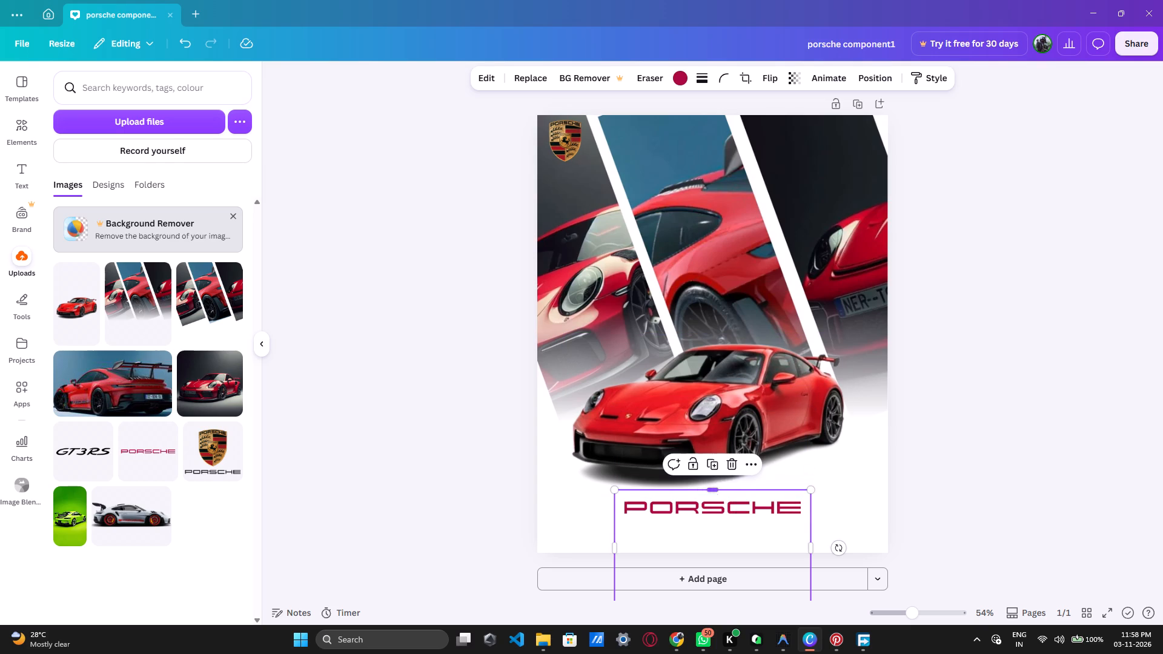
left_click_drag(719, 529, 719, 450)
left_click_drag(711, 527, 709, 492)
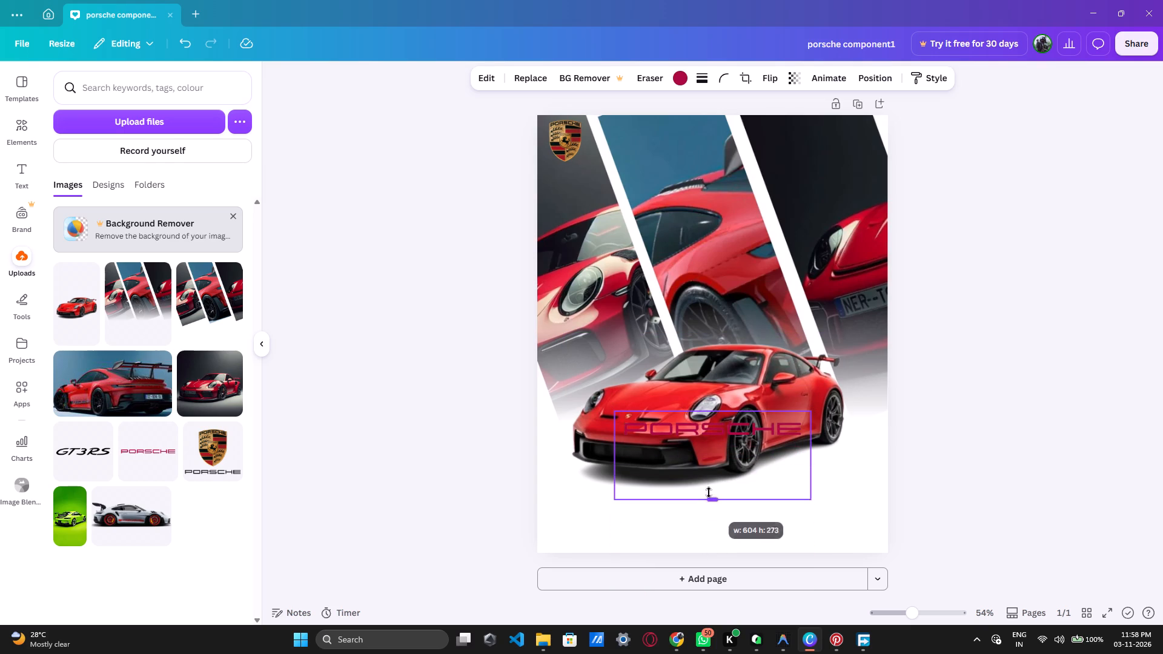
left_click_drag(709, 492, 715, 448)
Enlarge the cropped PORSCHE wordmark to about the car's width and centre it in the white area below the car.
left_click_drag(720, 435, 720, 485)
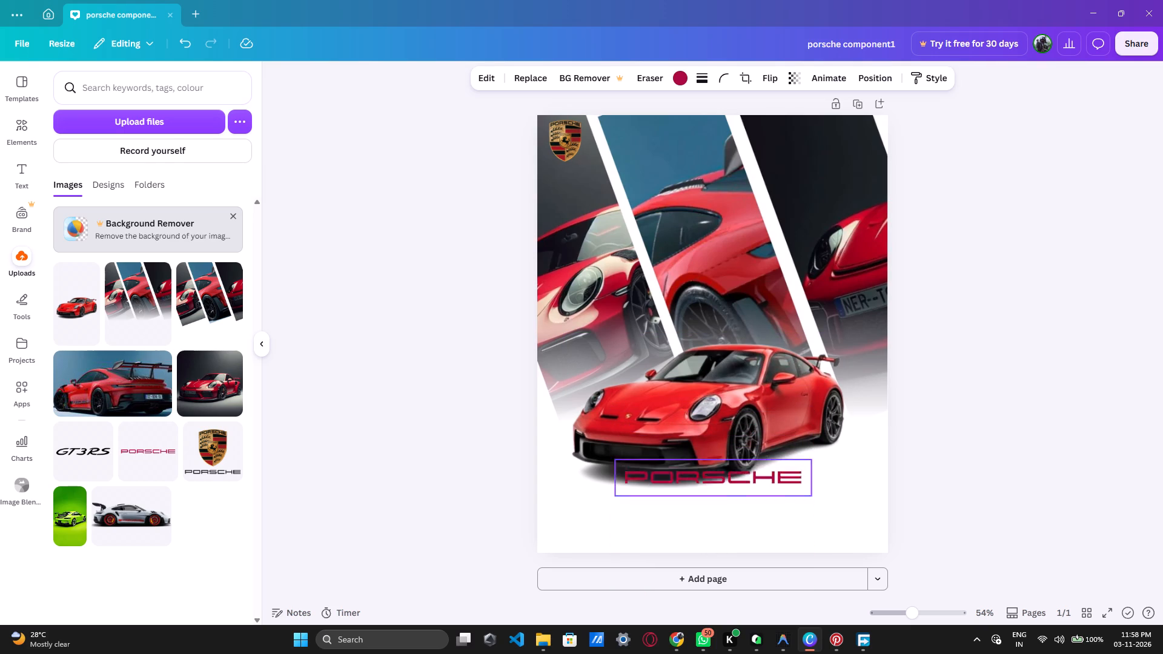
left_click_drag(720, 485, 720, 517)
left_click_drag(615, 536, 533, 555)
left_click_drag(712, 522, 762, 519)
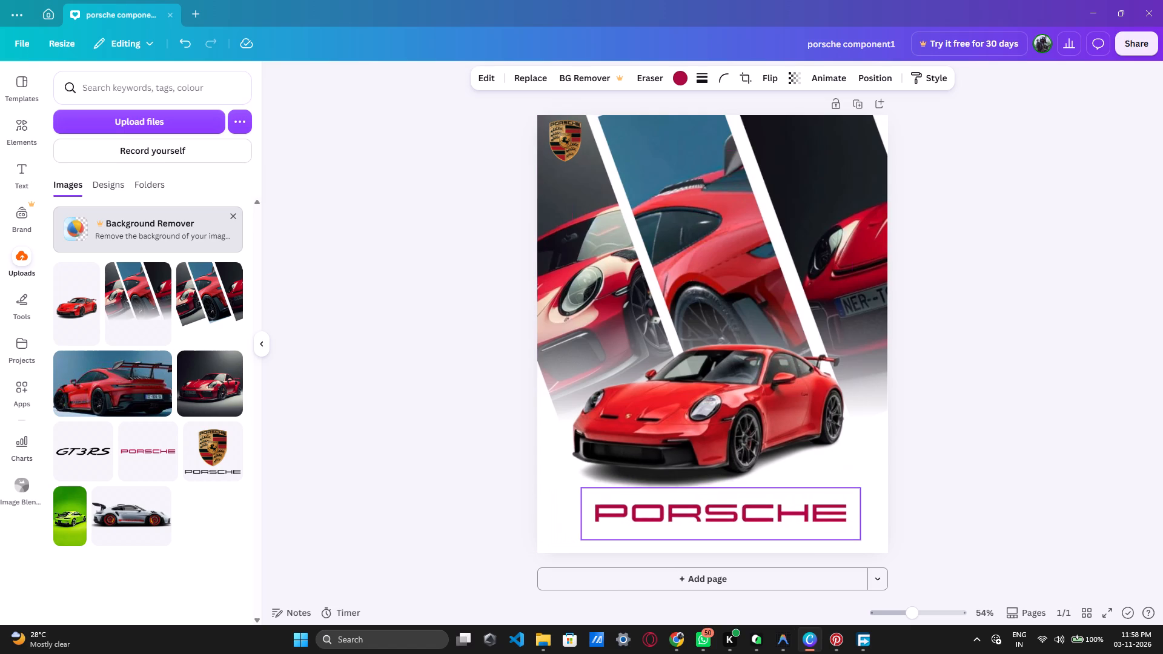
left_click_drag(762, 519, 754, 516)
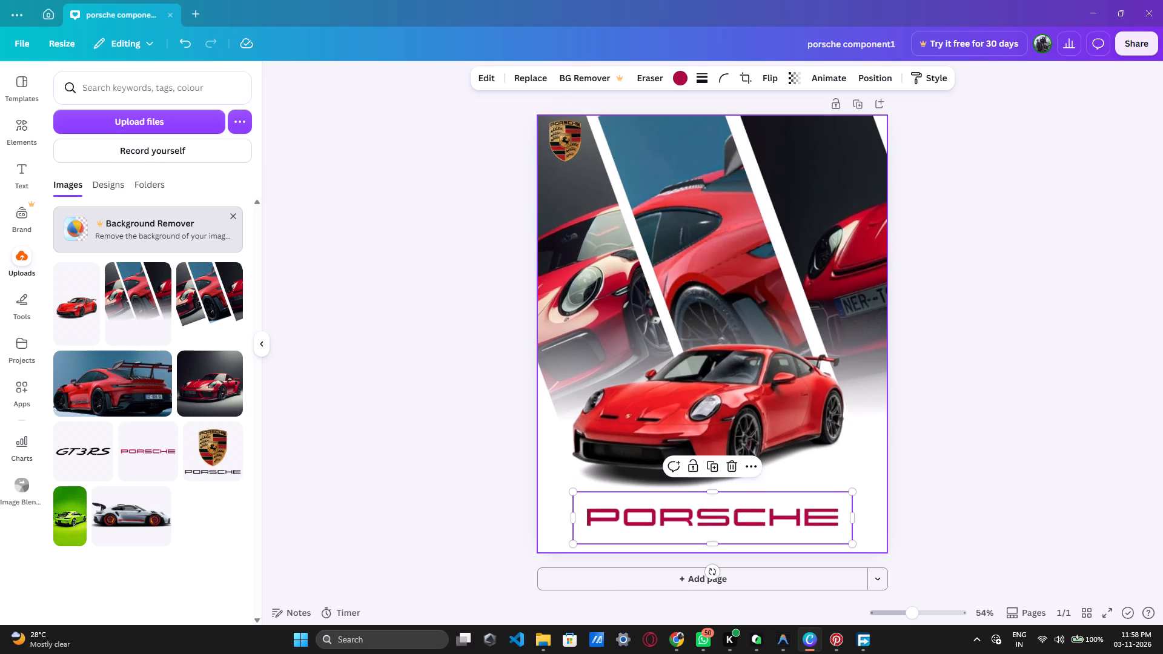
Add the uploaded black GT3RS logo and place it across the upper part of the tilted frames.
left_click(98, 441)
left_click(65, 452)
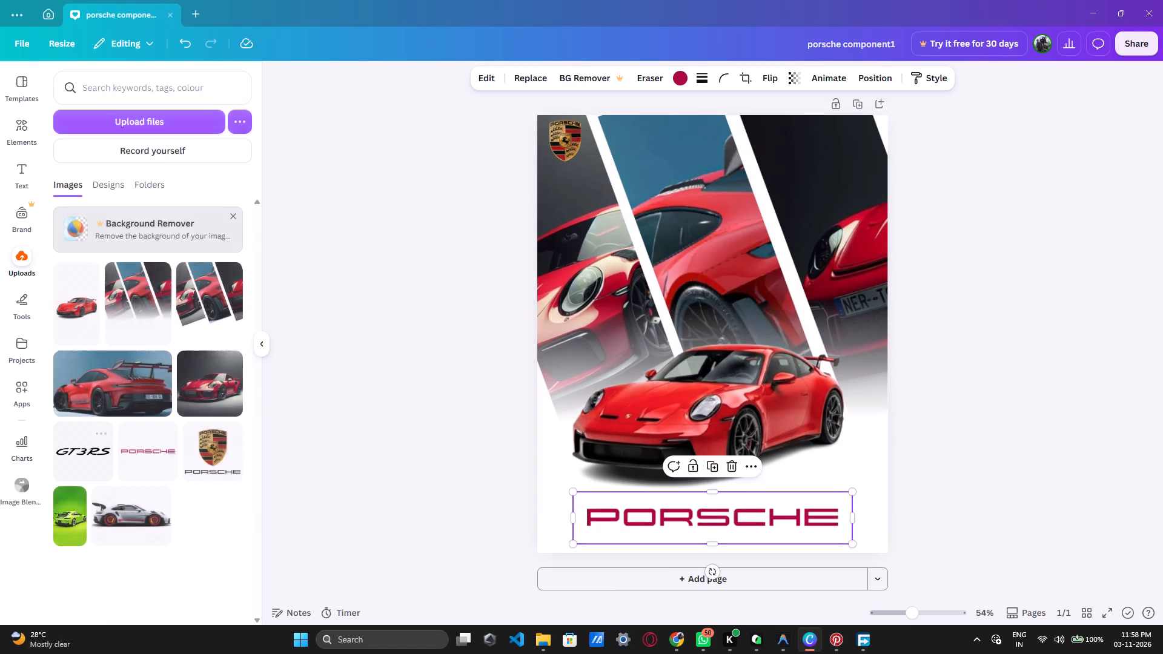
left_click(79, 452)
left_click_drag(720, 337, 741, 217)
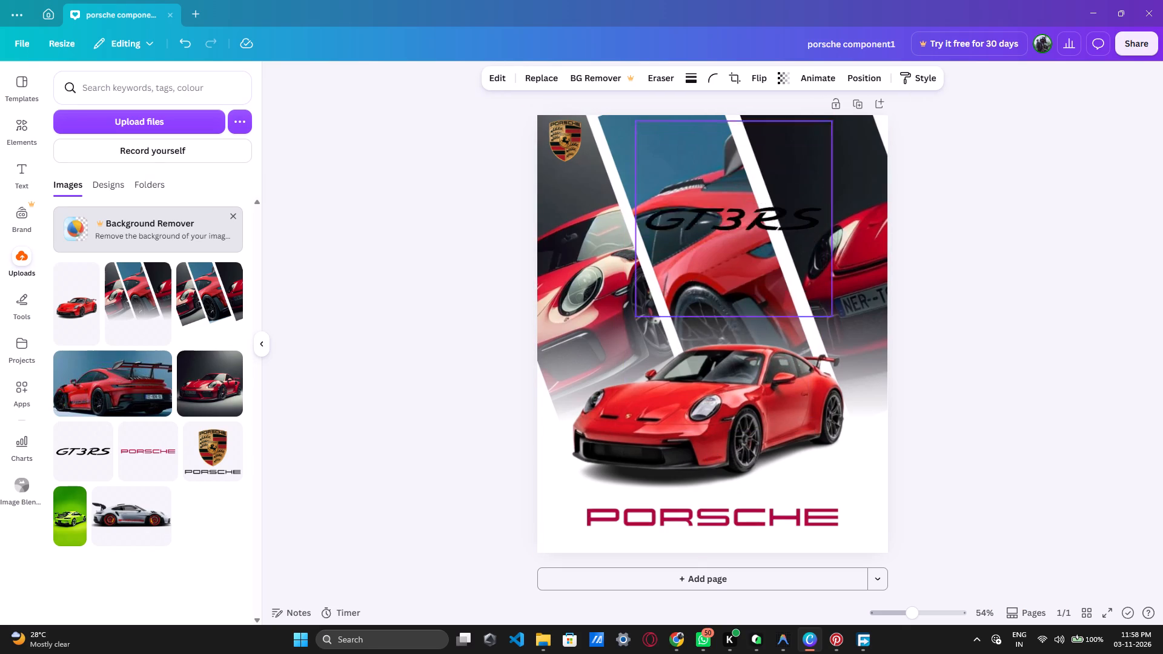
left_click_drag(741, 217, 760, 161)
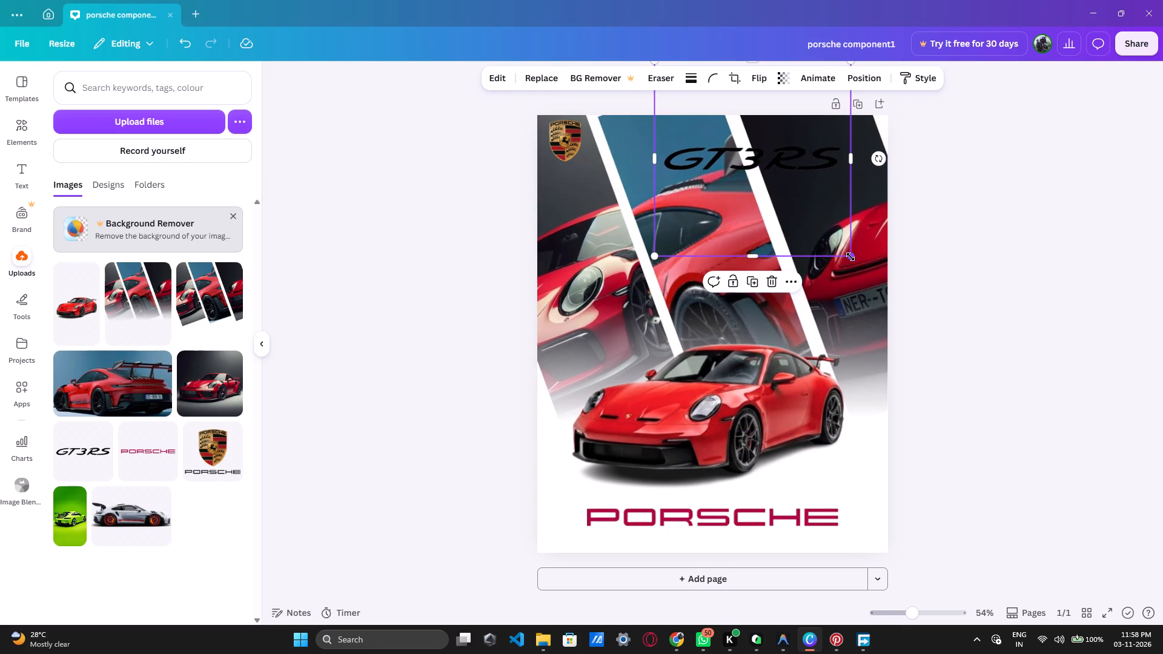
Enlarge the GT3RS logo and shift it across the tilted frames, trimming its size back slightly.
left_click_drag(850, 257, 917, 375)
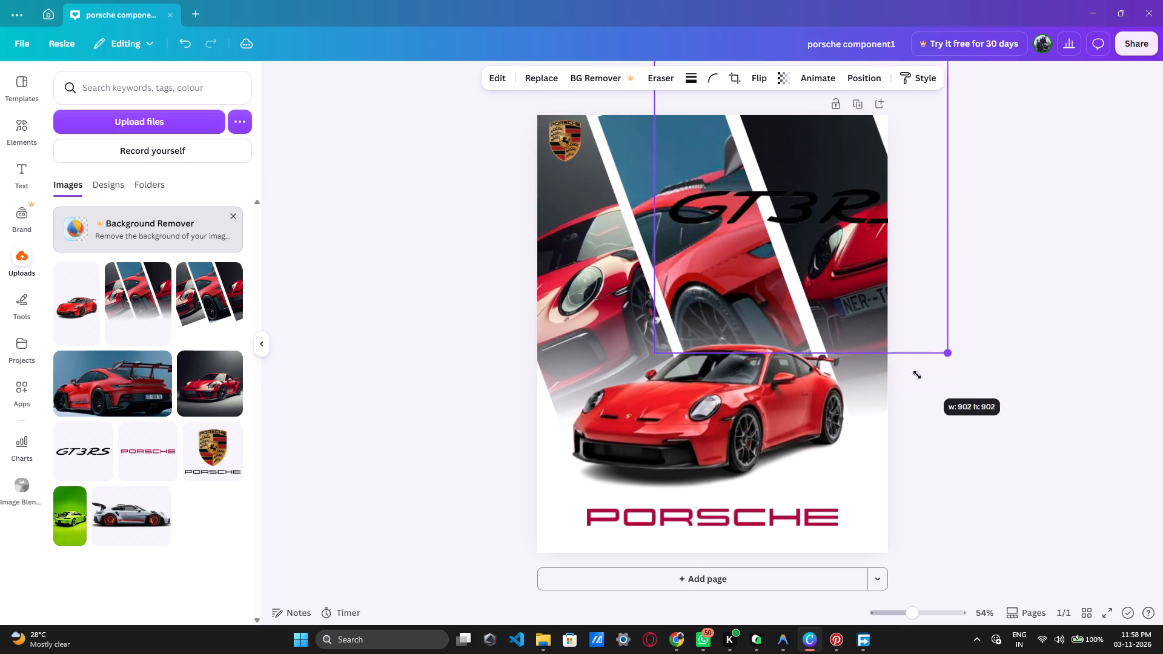
left_click_drag(917, 375, 982, 417)
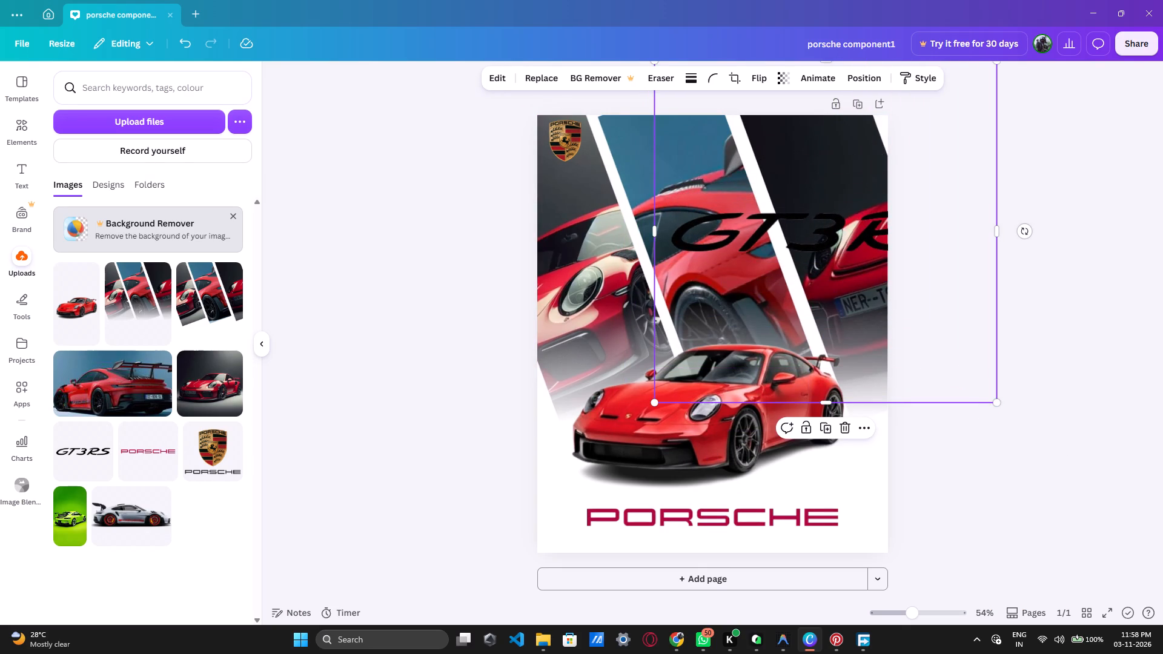
left_click_drag(833, 239, 677, 230)
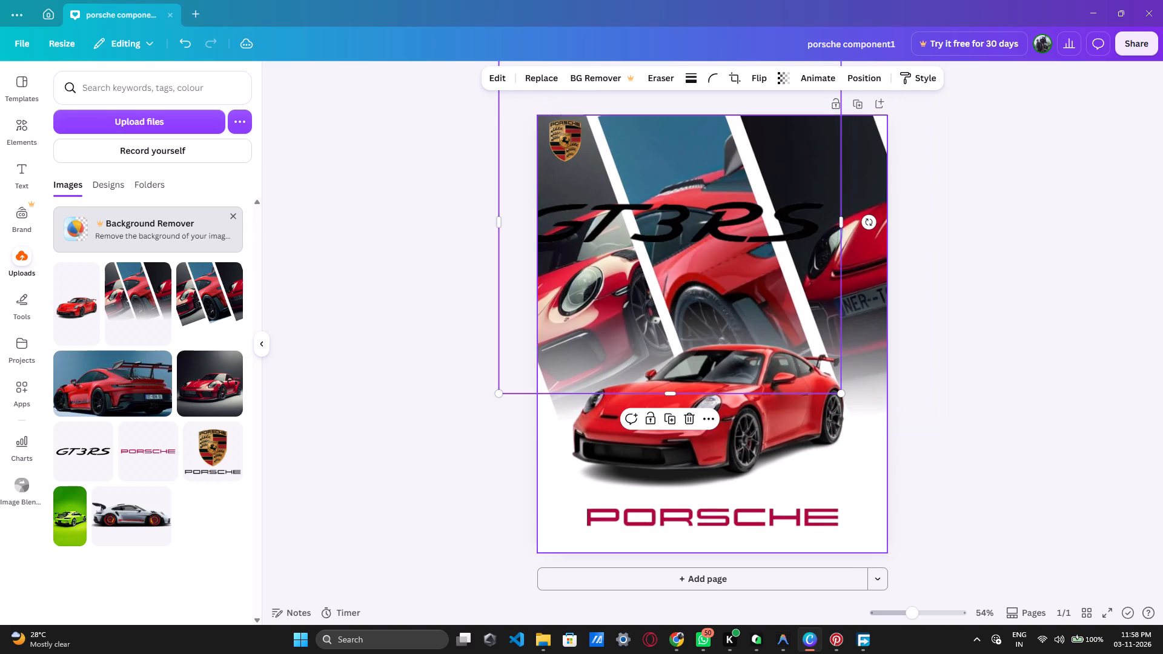
left_click(783, 305)
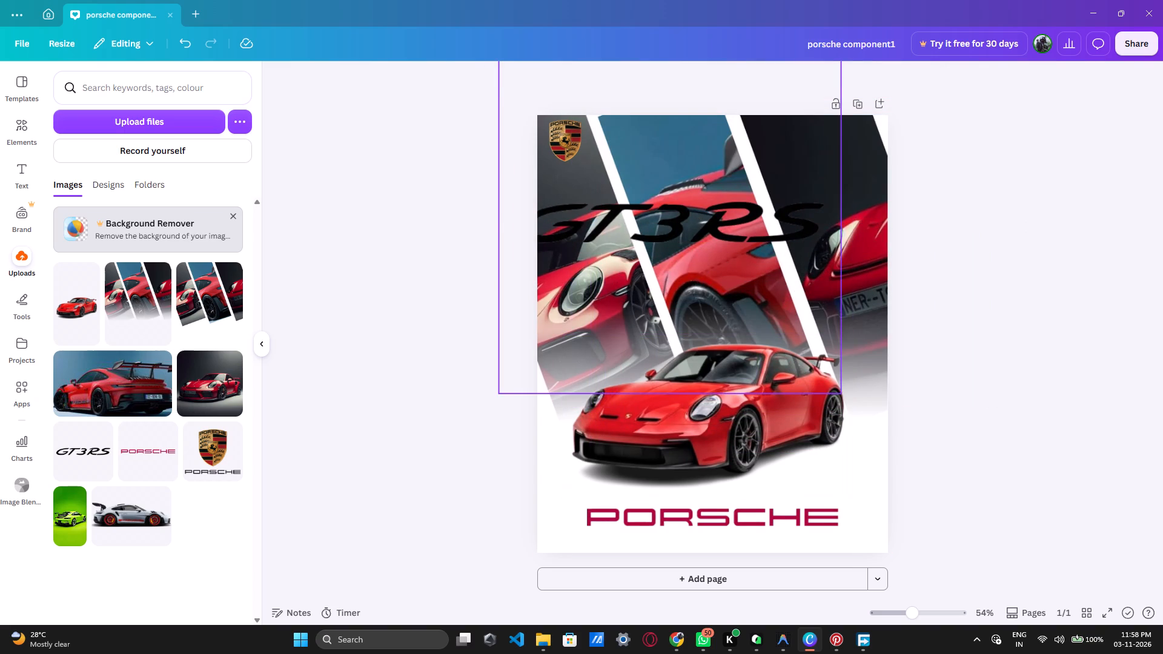
left_click(757, 260)
left_click_drag(840, 394, 792, 345)
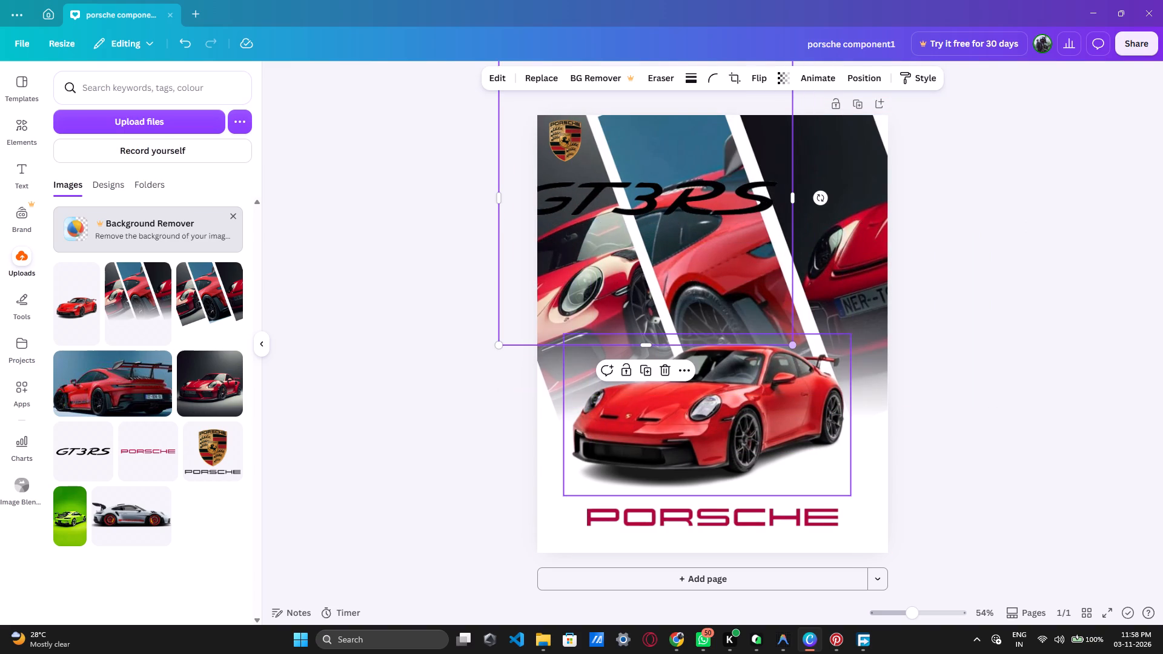
Crop the empty space above and below the GT3RS lettering and move the logo down to just above the cut-out car.
left_click_drag(646, 345, 643, 243)
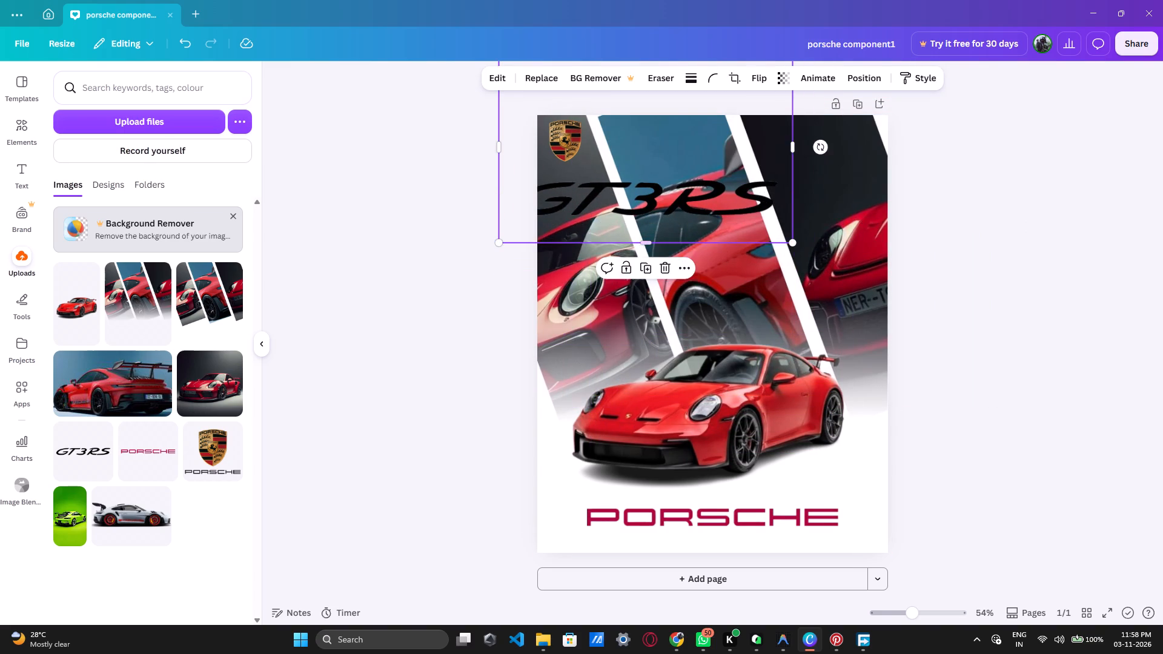
left_click_drag(664, 226, 708, 330)
left_click_drag(688, 151, 712, 249)
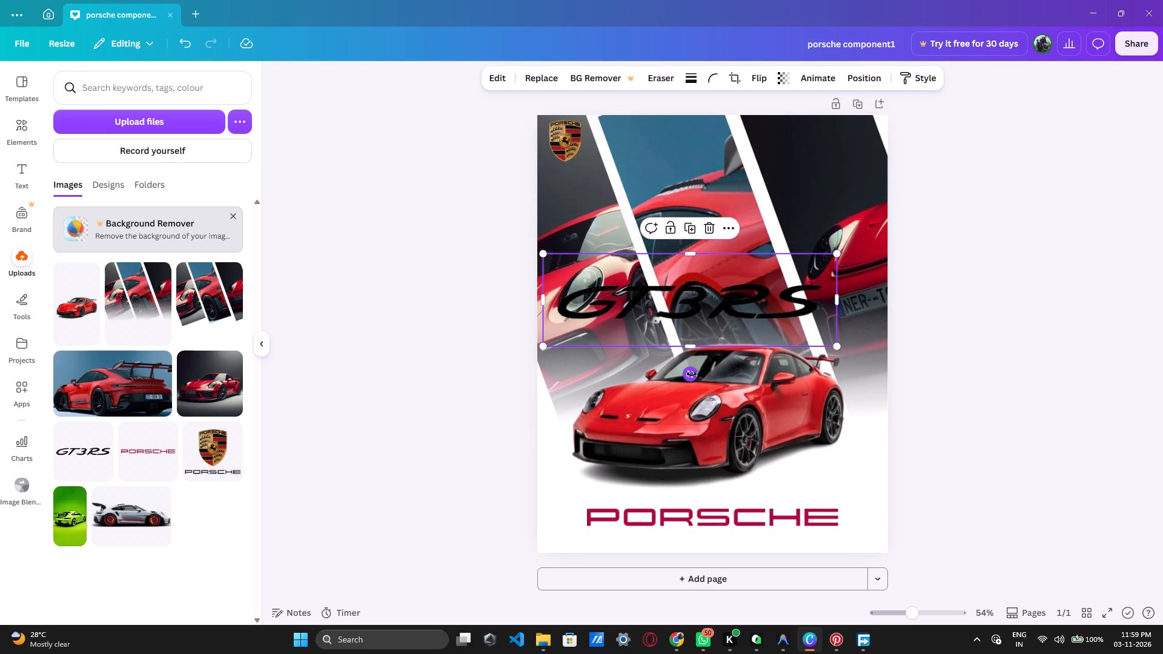
Rotate the GT3RS logo clockwise to a steep downward diagonal and move it over the frame with the dark background.
left_click_drag(692, 374, 655, 334)
left_click(685, 286)
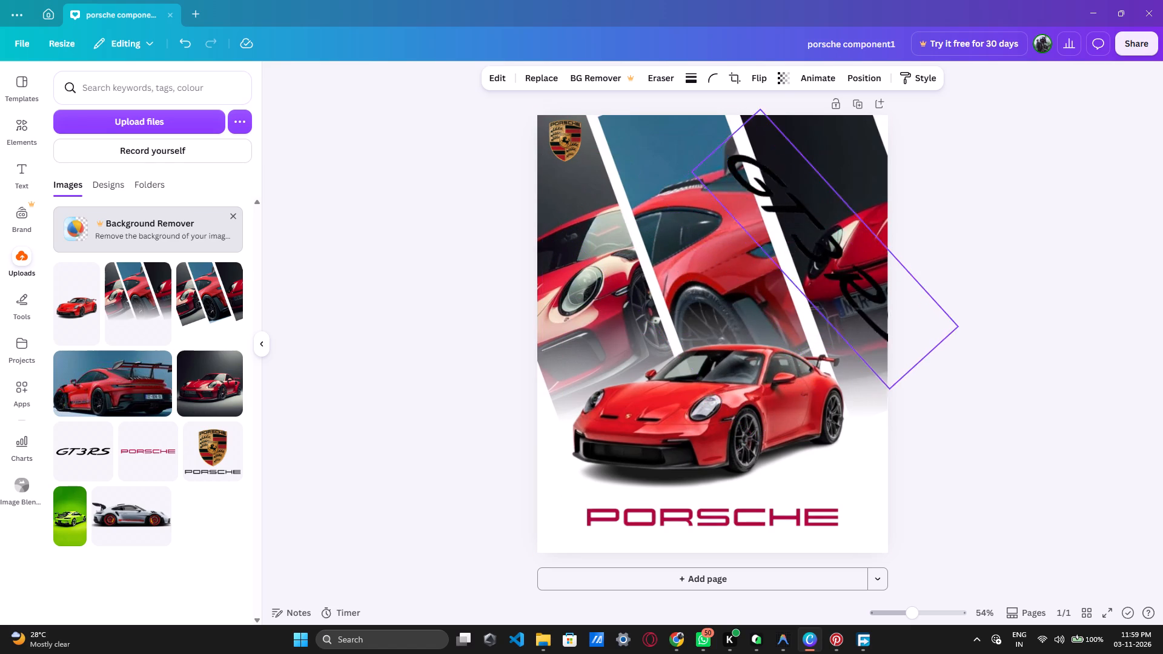